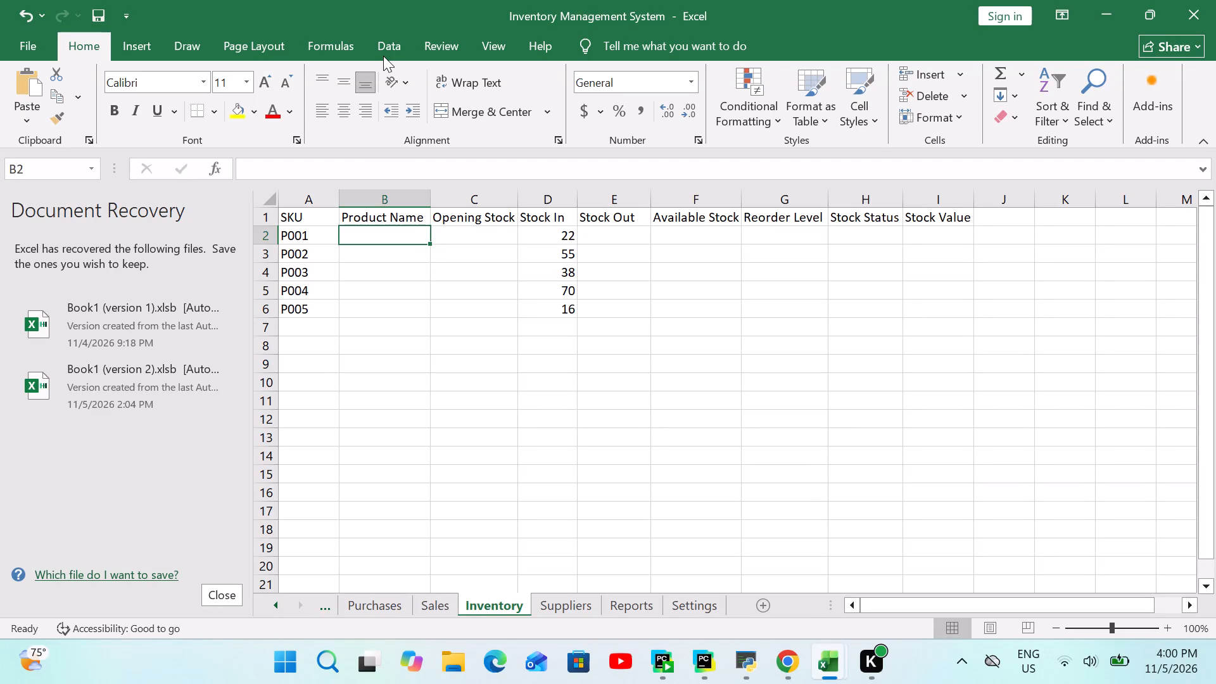
Fill in the product names HP Laptop, Wireless Mouse and Keyboard for SKUs P001, P002 and P003 on the Inventory sheet.
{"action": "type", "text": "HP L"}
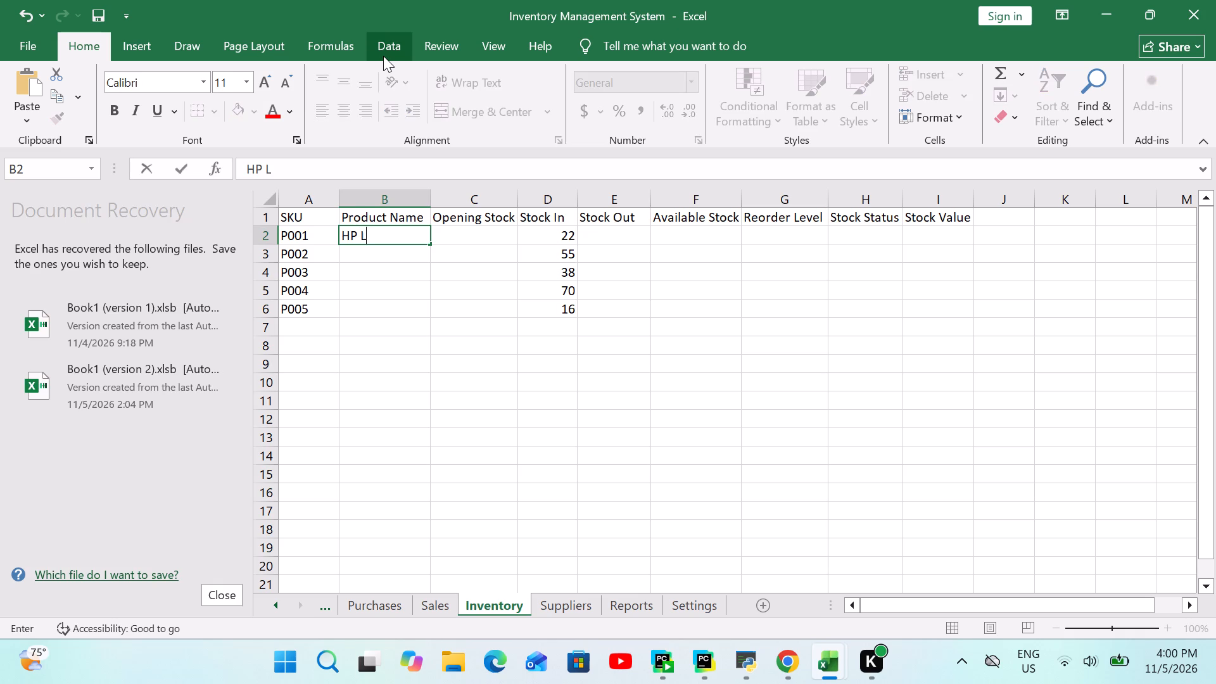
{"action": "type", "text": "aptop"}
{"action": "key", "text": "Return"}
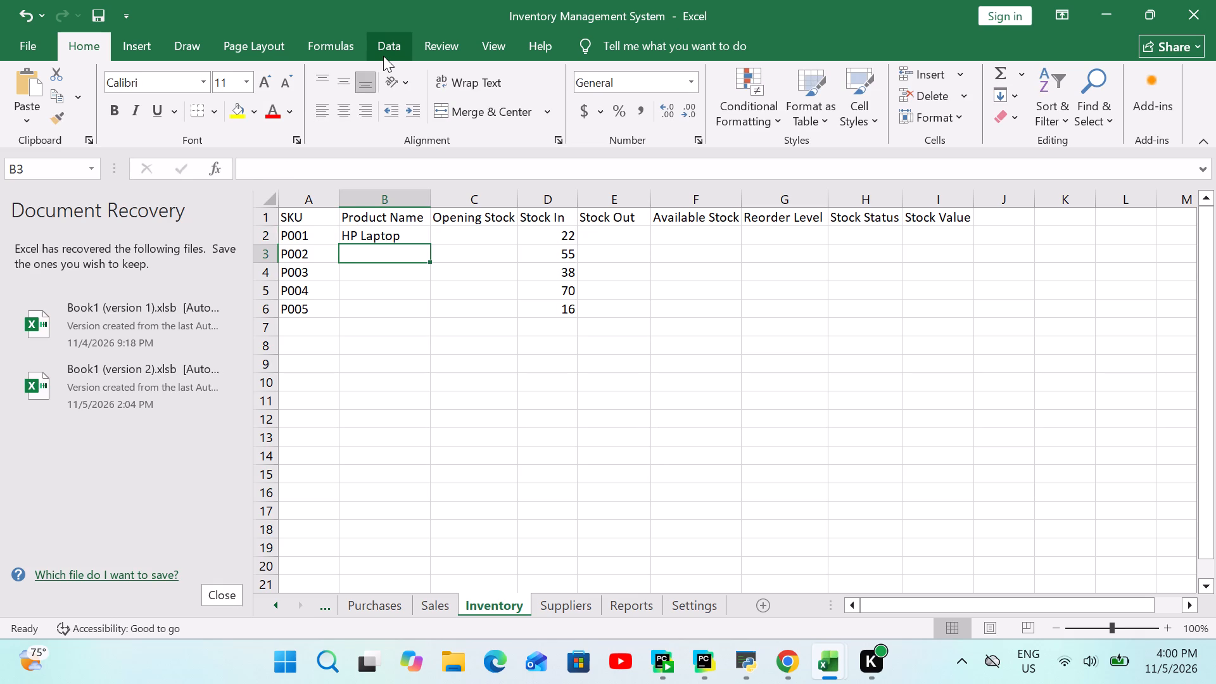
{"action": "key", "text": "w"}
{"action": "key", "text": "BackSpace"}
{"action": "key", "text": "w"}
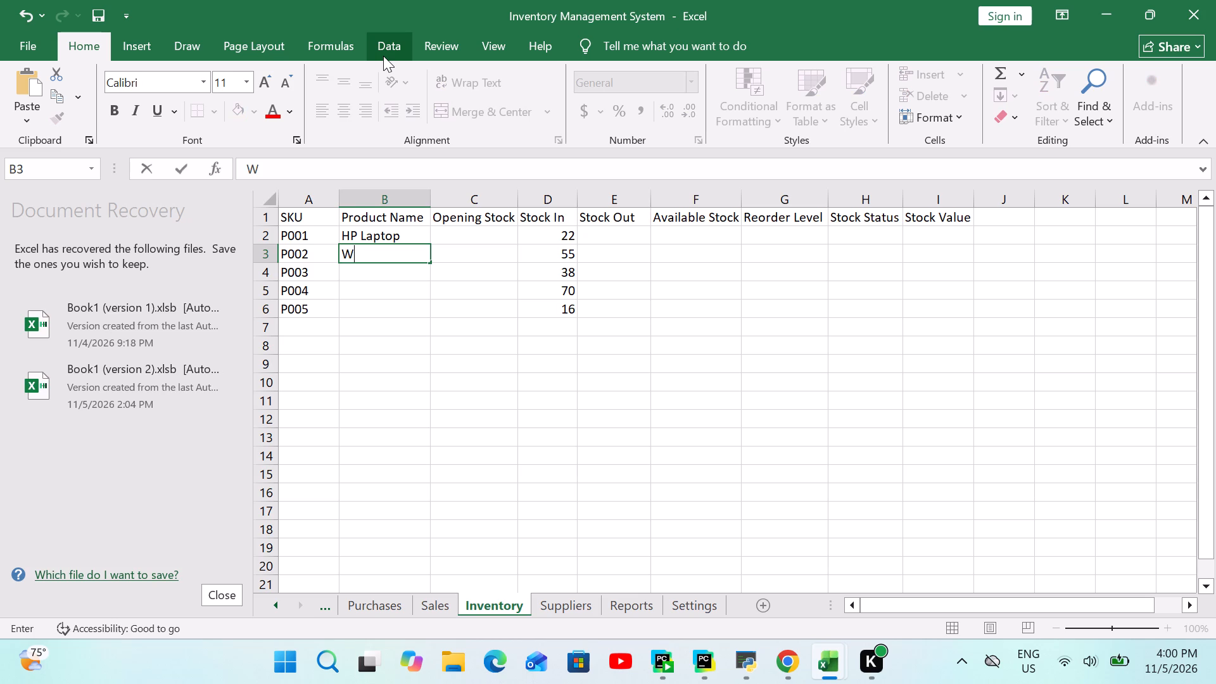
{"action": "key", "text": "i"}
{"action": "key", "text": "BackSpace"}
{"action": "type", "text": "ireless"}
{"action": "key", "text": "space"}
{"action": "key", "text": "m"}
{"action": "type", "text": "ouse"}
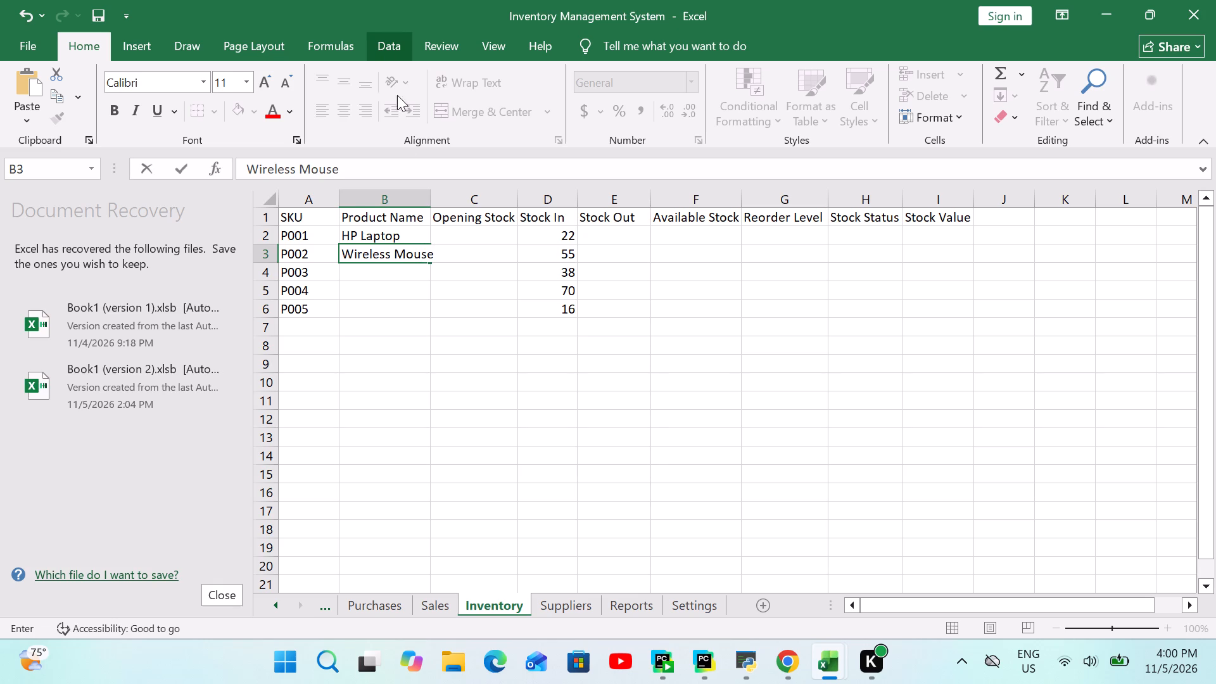
{"action": "left_click", "coordinate": [388, 278]}
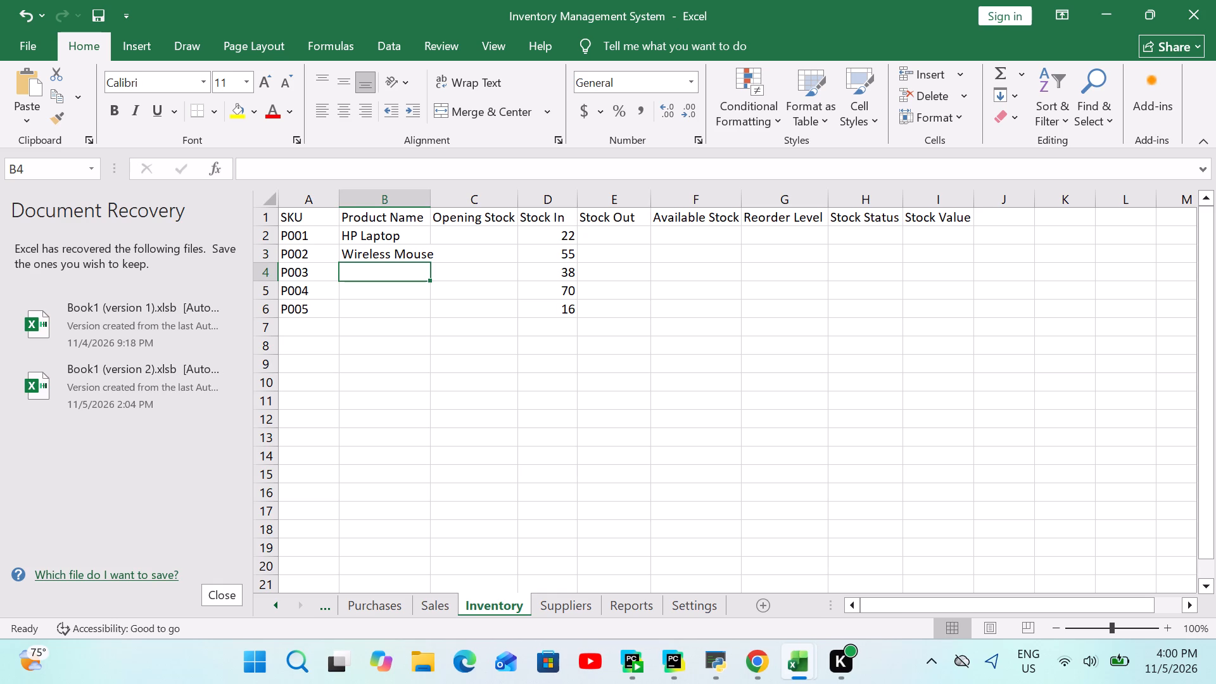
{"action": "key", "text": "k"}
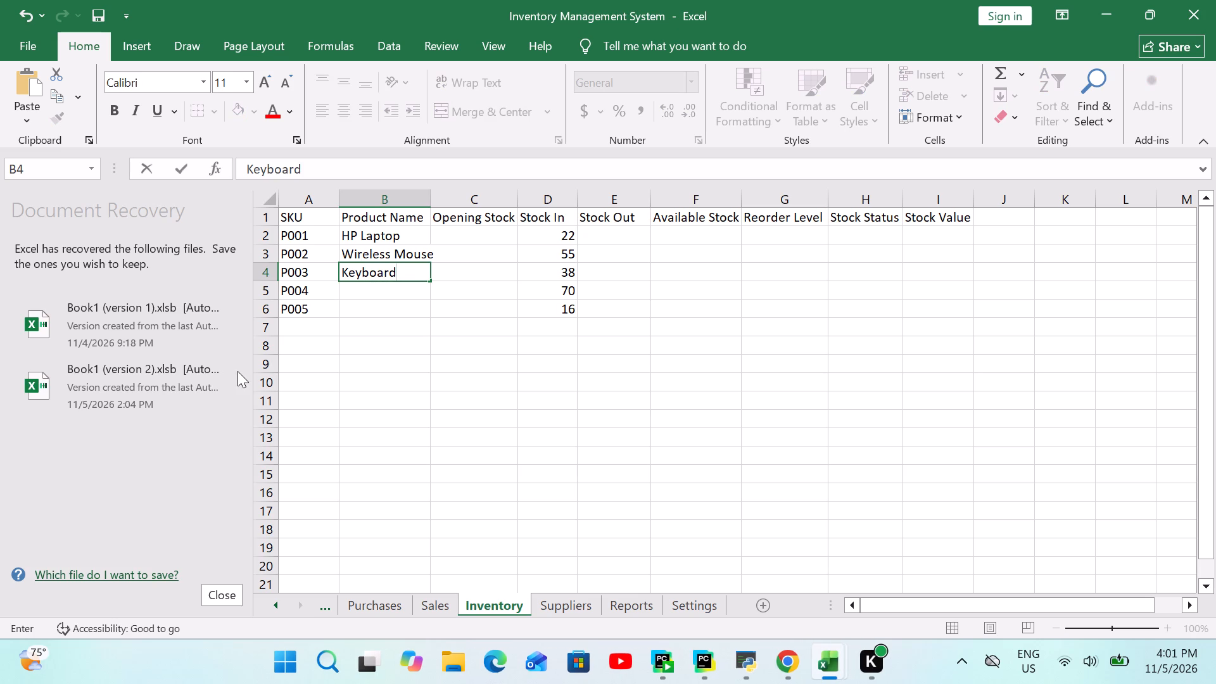
Enter USB Flash Disk as the product name for SKU P004 in the Inventory sheet.
{"action": "left_click", "coordinate": [377, 288]}
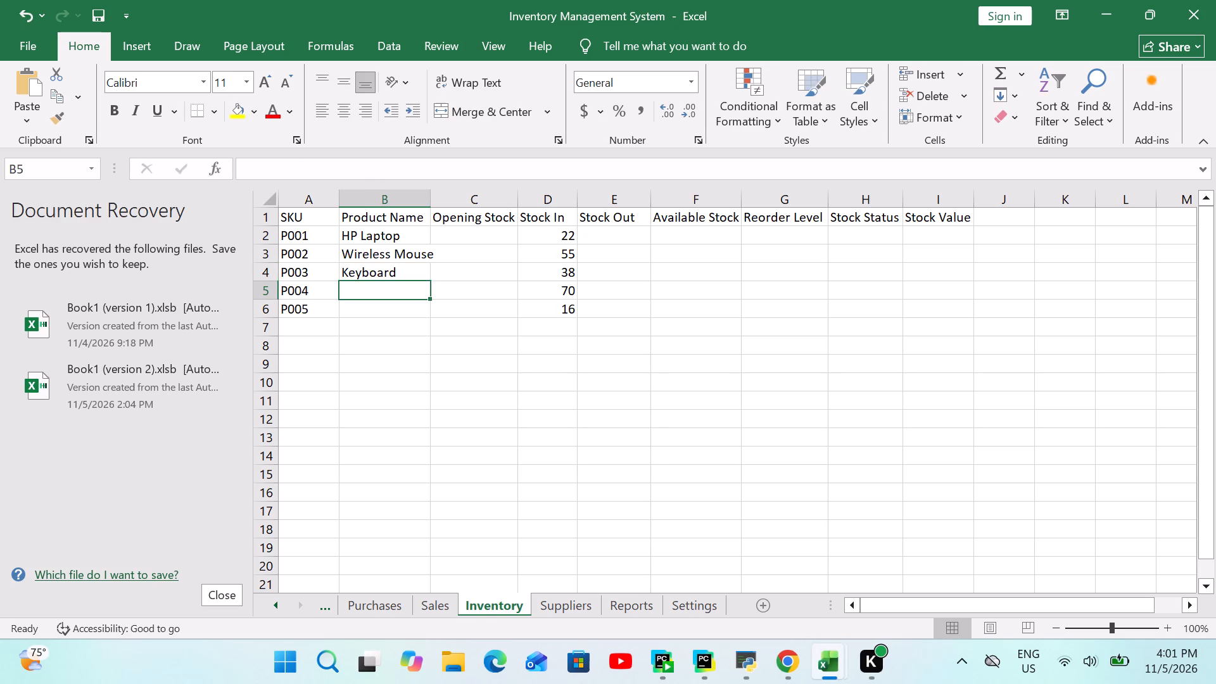
{"action": "key", "text": "u"}
{"action": "key", "text": "BackSpace"}
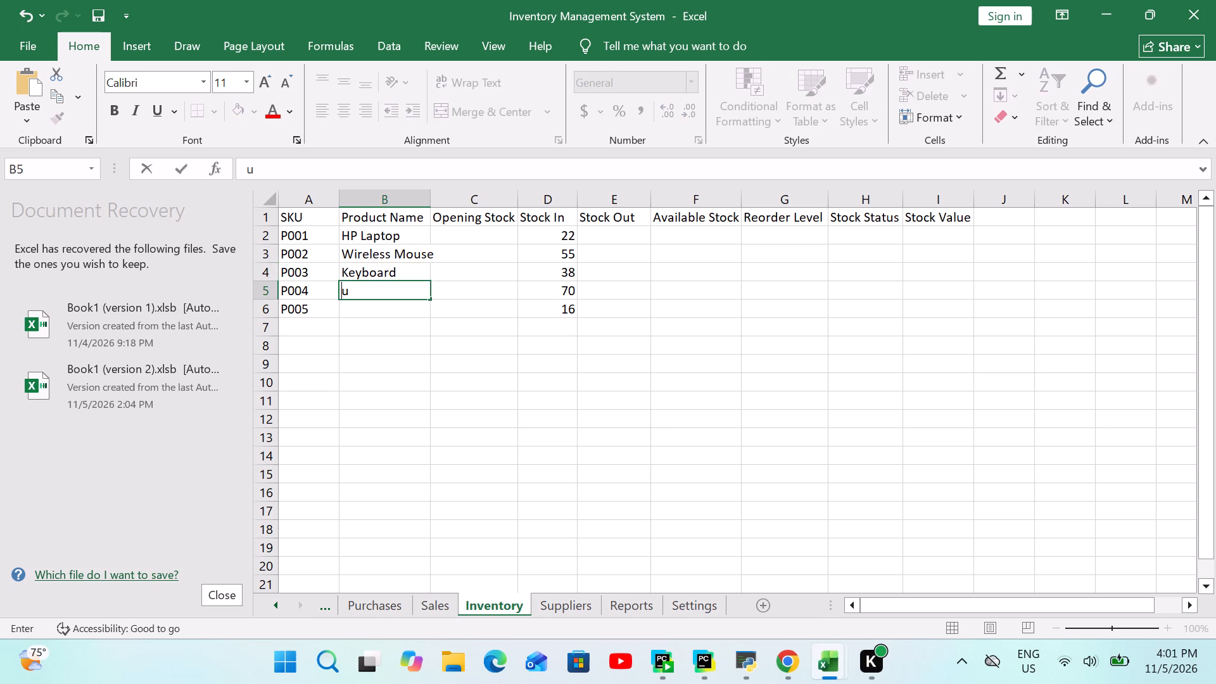
{"action": "type", "text": "US"}
{"action": "key", "text": "b"}
{"action": "key", "text": "space"}
{"action": "key", "text": "f"}
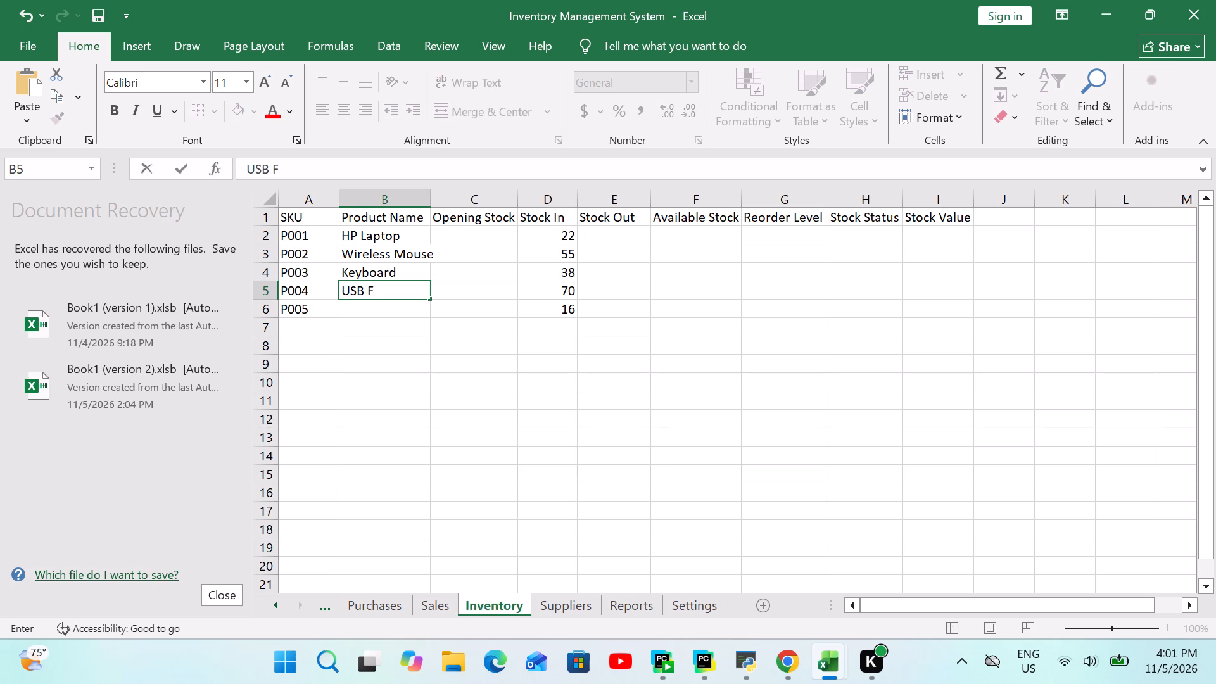
{"action": "key", "text": "space"}
{"action": "key", "text": "BackSpace"}
{"action": "type", "text": "lasg"}
{"action": "key", "text": "space"}
{"action": "key", "text": "d"}
{"action": "key", "text": "BackSpace"}
{"action": "type", "text": "isk"}
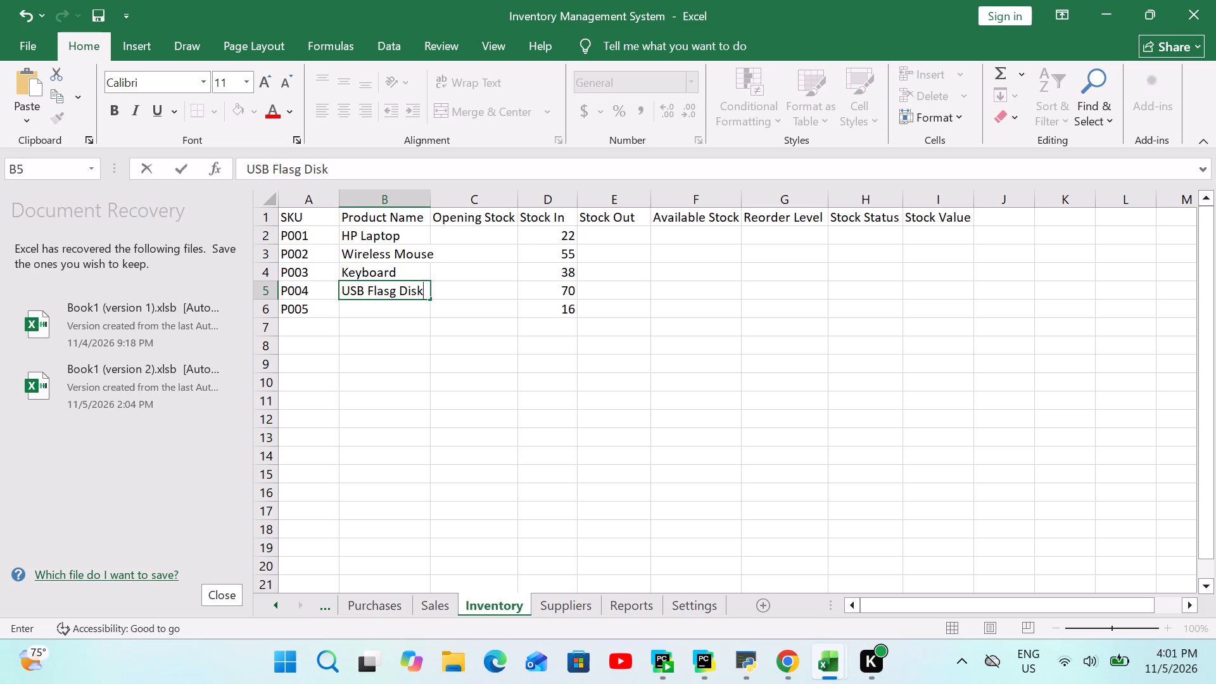
{"action": "left_click", "coordinate": [397, 292]}
{"action": "key", "text": "BackSpace"}
{"action": "key", "text": "BackSpace"}
{"action": "key", "text": "h"}
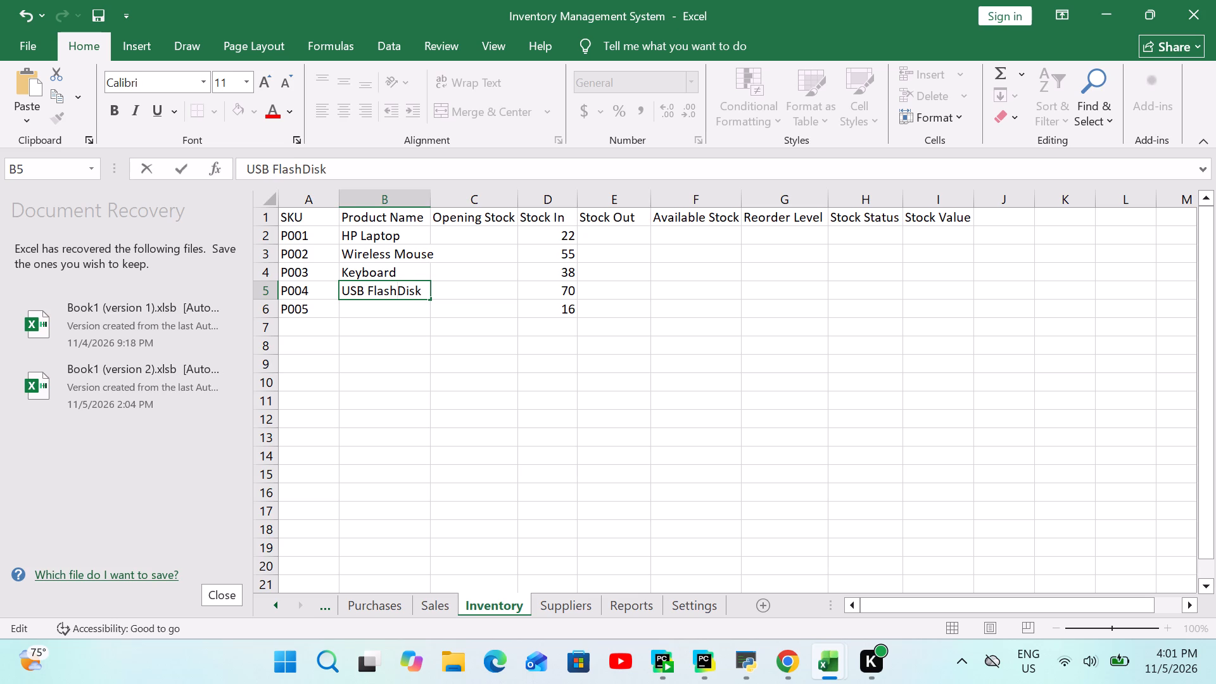
{"action": "key", "text": "space"}
Enter Monitor as the product name for SKU P005.
{"action": "left_click", "coordinate": [384, 309]}
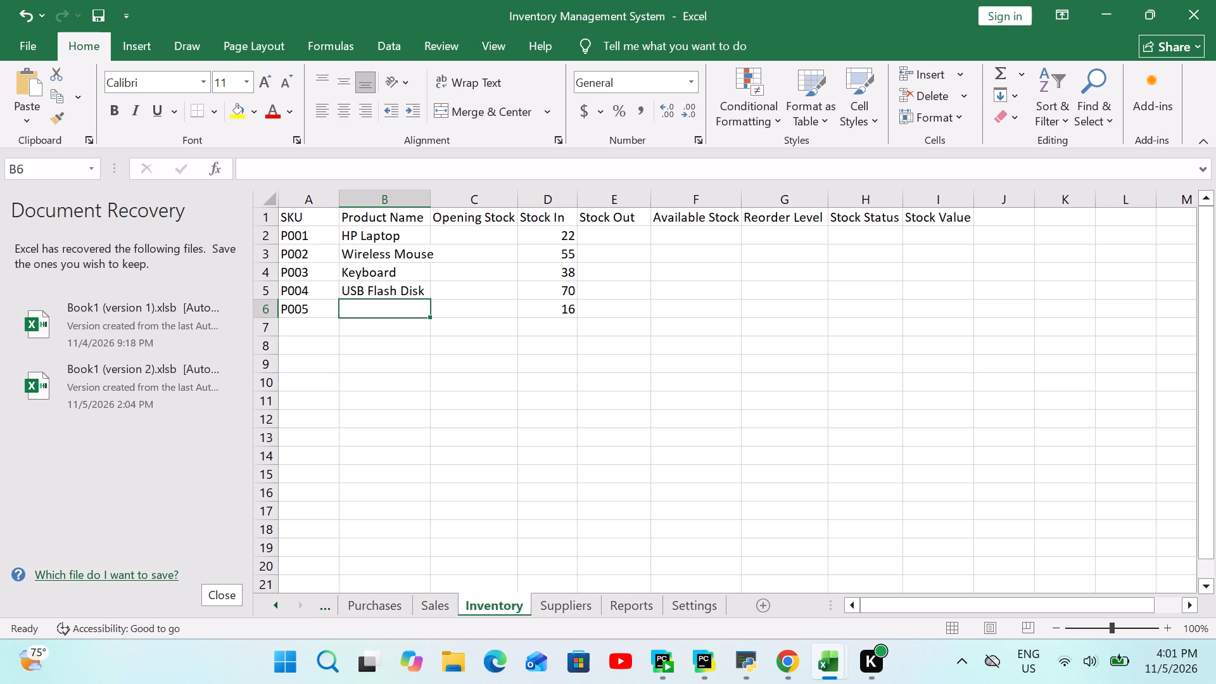
{"action": "key", "text": "m"}
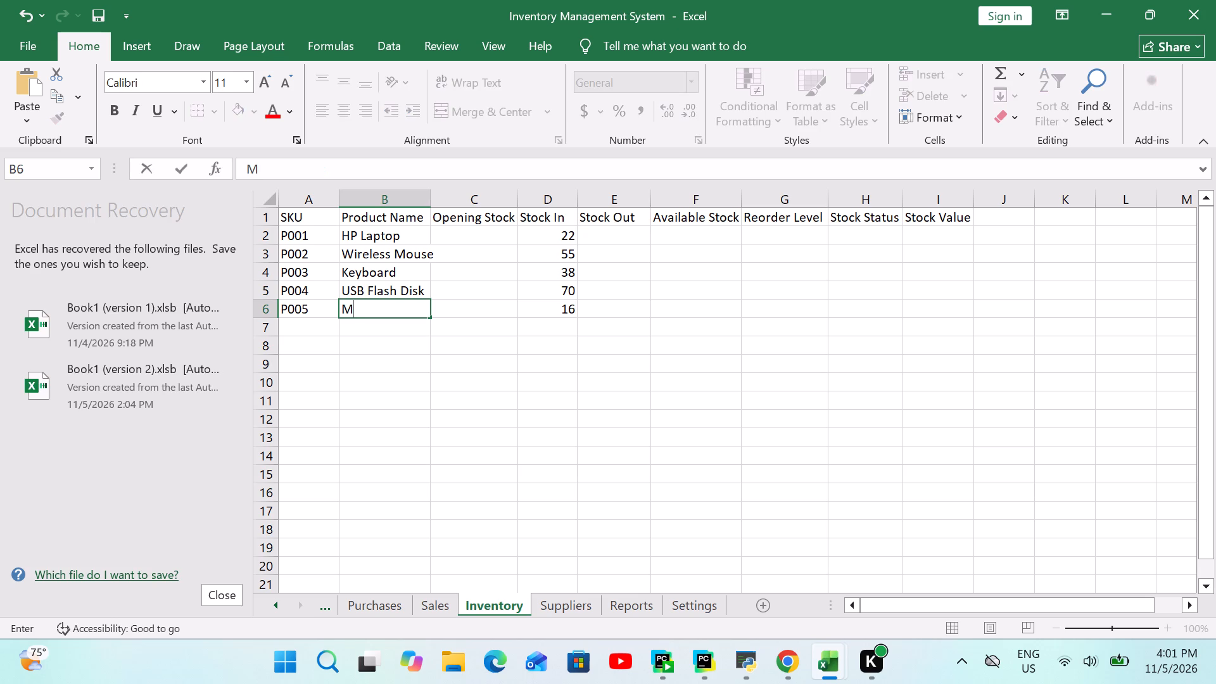
{"action": "type", "text": "onitor"}
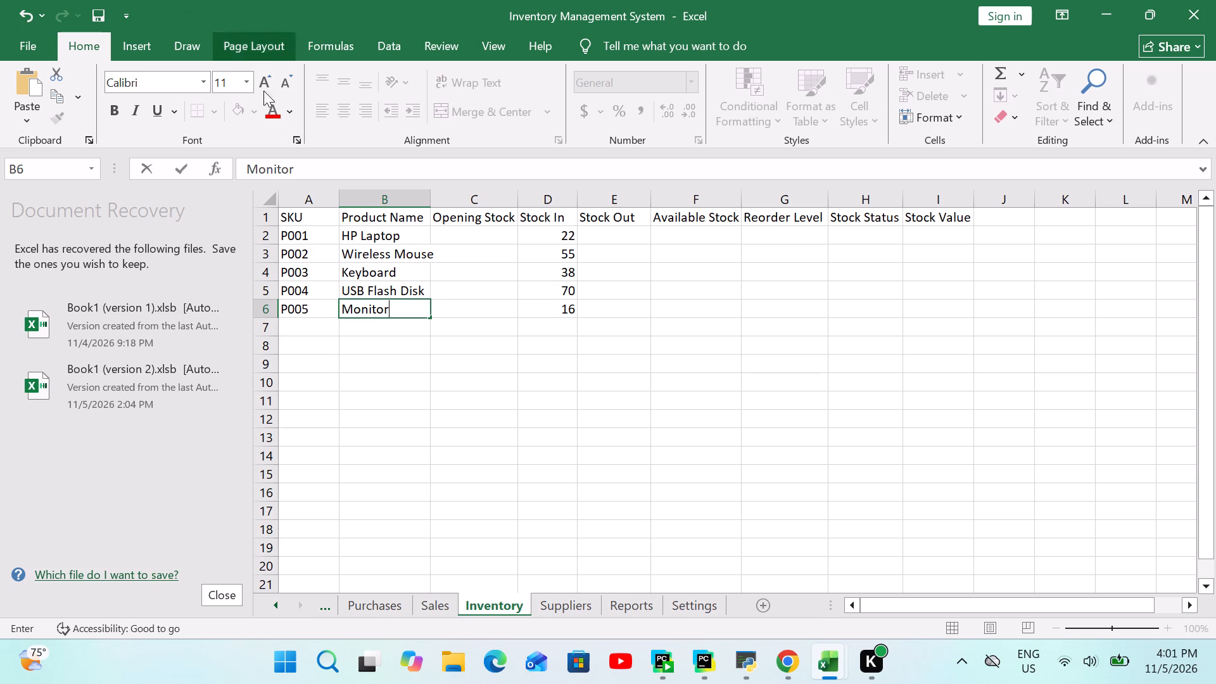
{"action": "left_click", "coordinate": [469, 233]}
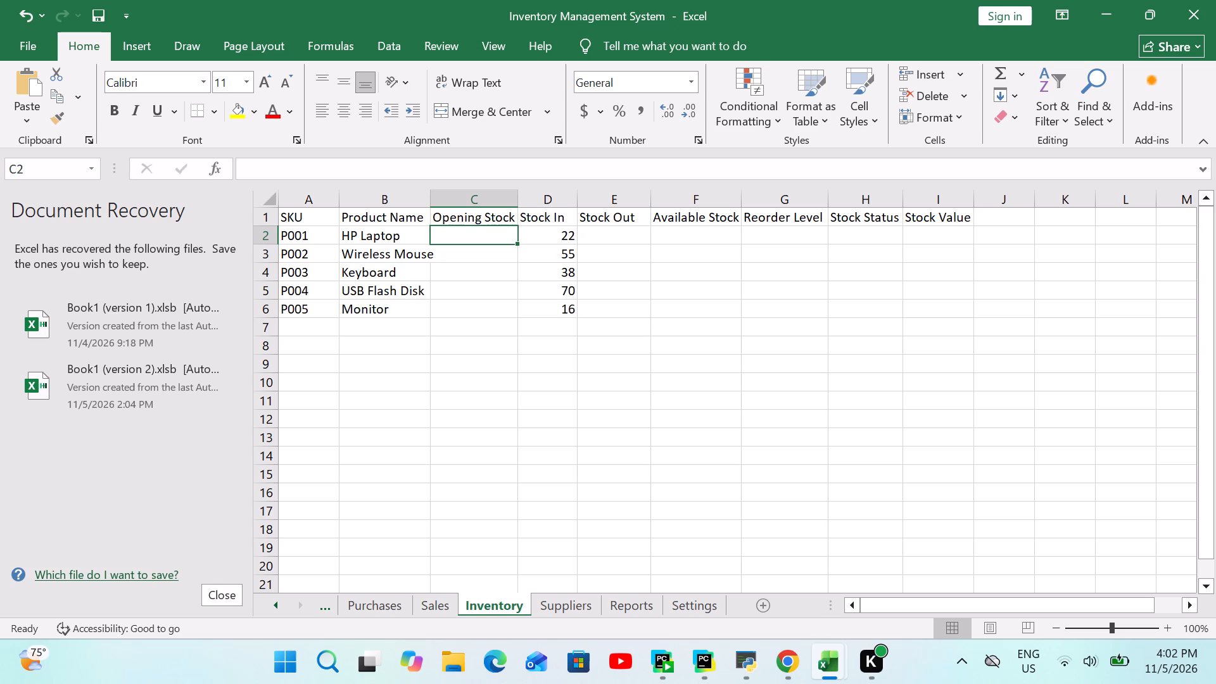
Fill the Stock Out column for P001 through P005 with 10, 20, 15, 30 and 5.
{"action": "left_click", "coordinate": [638, 234]}
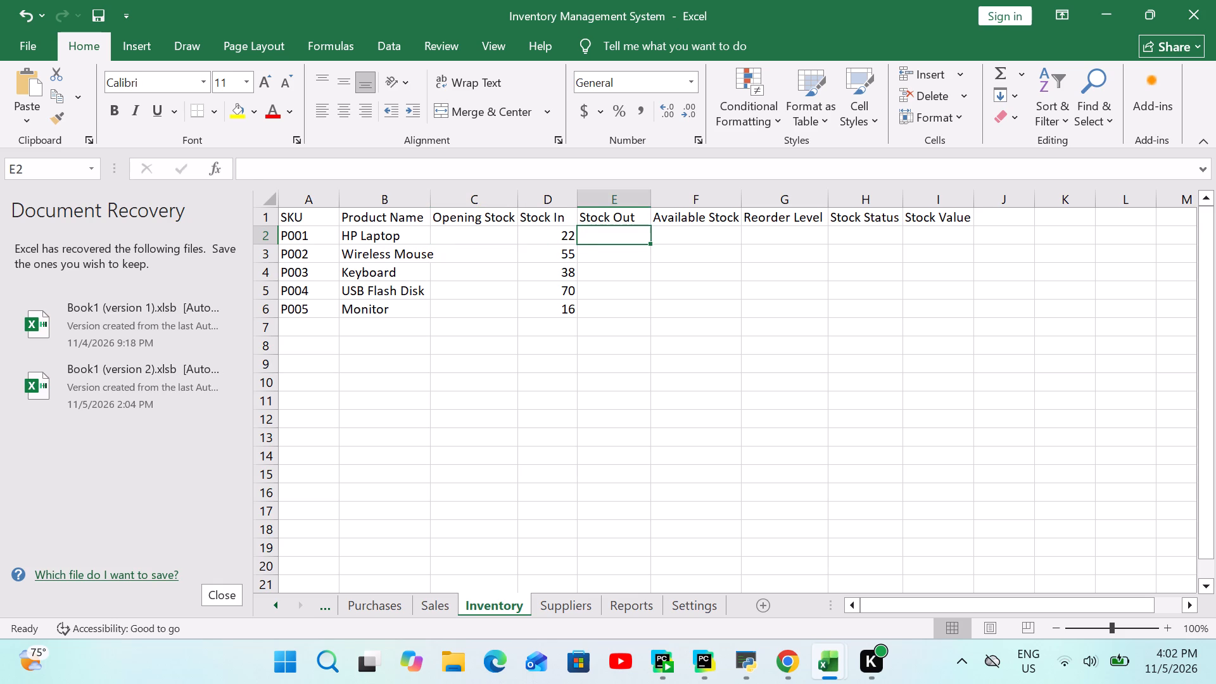
{"action": "key", "text": "1"}
{"action": "key", "text": "0"}
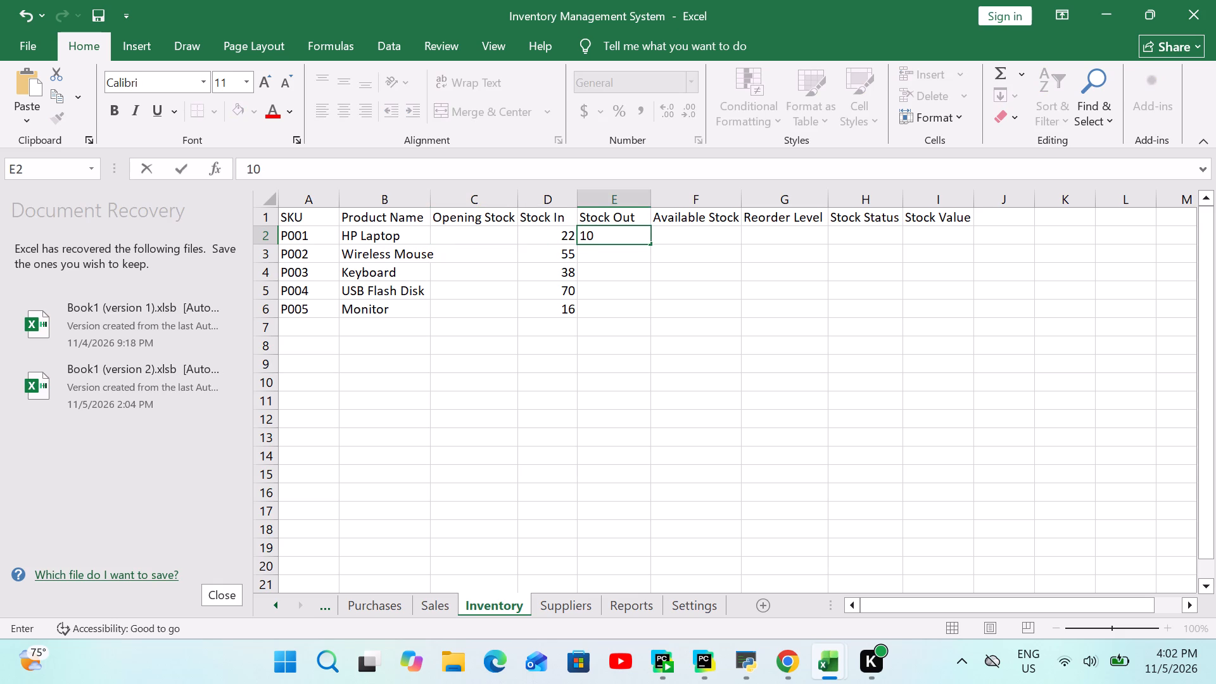
{"action": "key", "text": "Return"}
{"action": "type", "text": "20"}
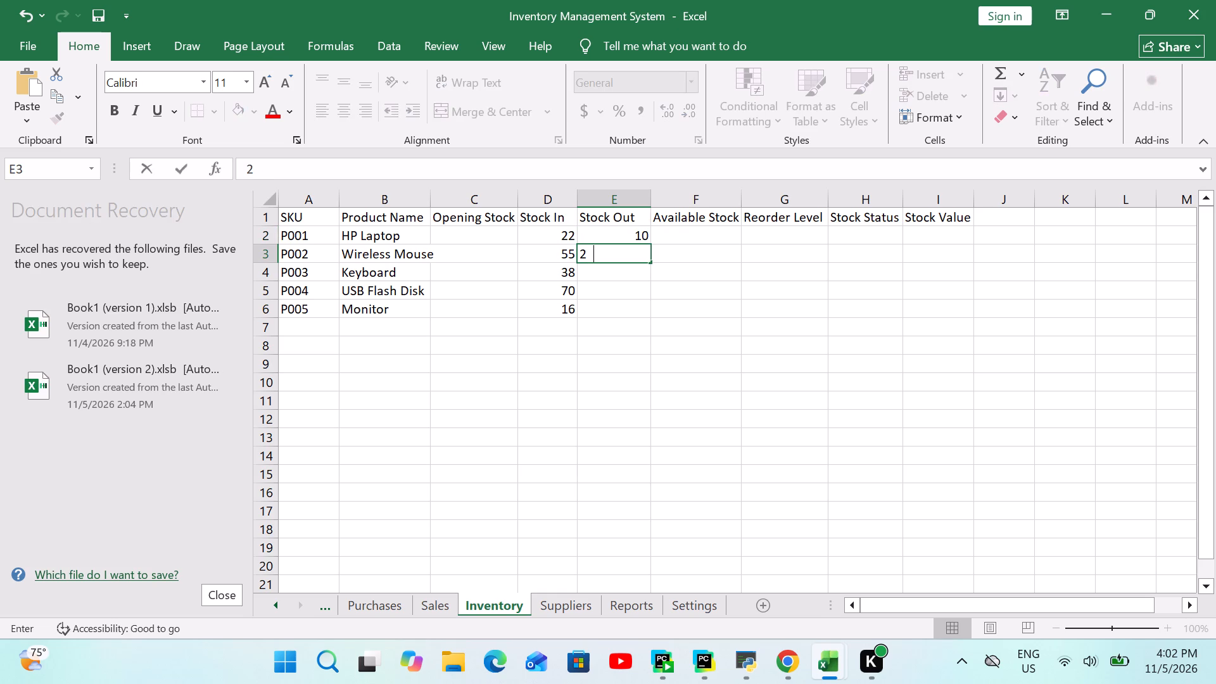
{"action": "key", "text": "Return"}
{"action": "key", "text": "1"}
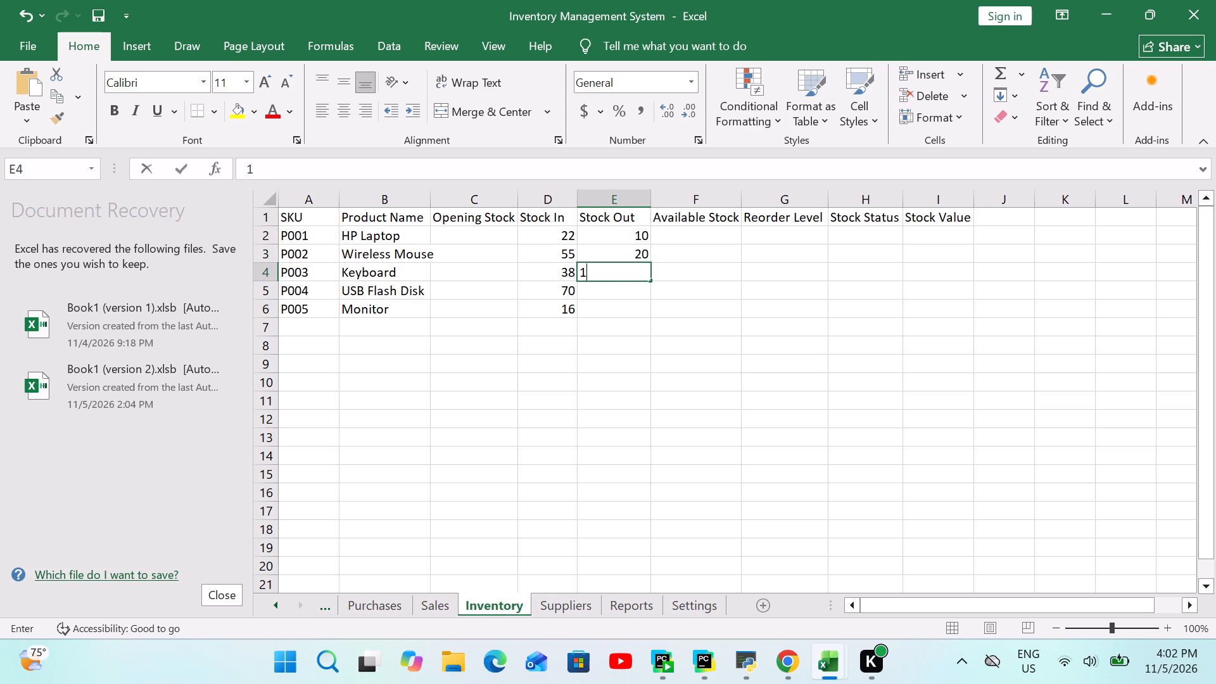
{"action": "key", "text": "5"}
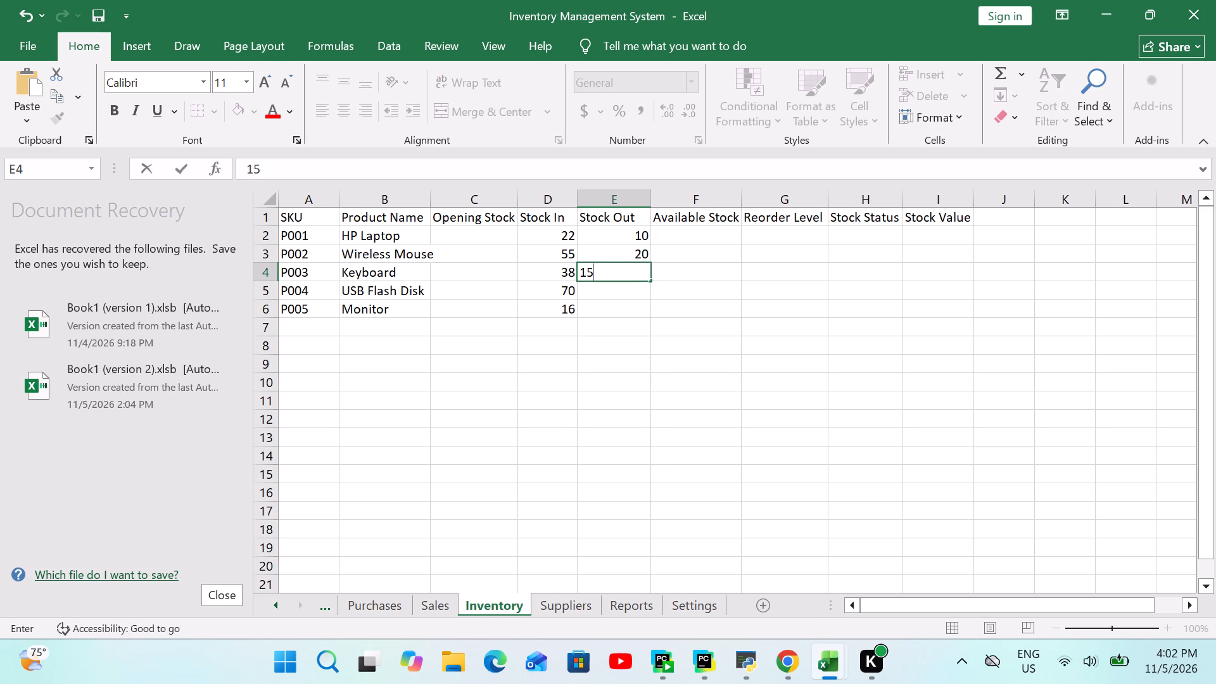
{"action": "key", "text": "Return"}
{"action": "type", "text": "30"}
{"action": "key", "text": "Return"}
{"action": "key", "text": "5"}
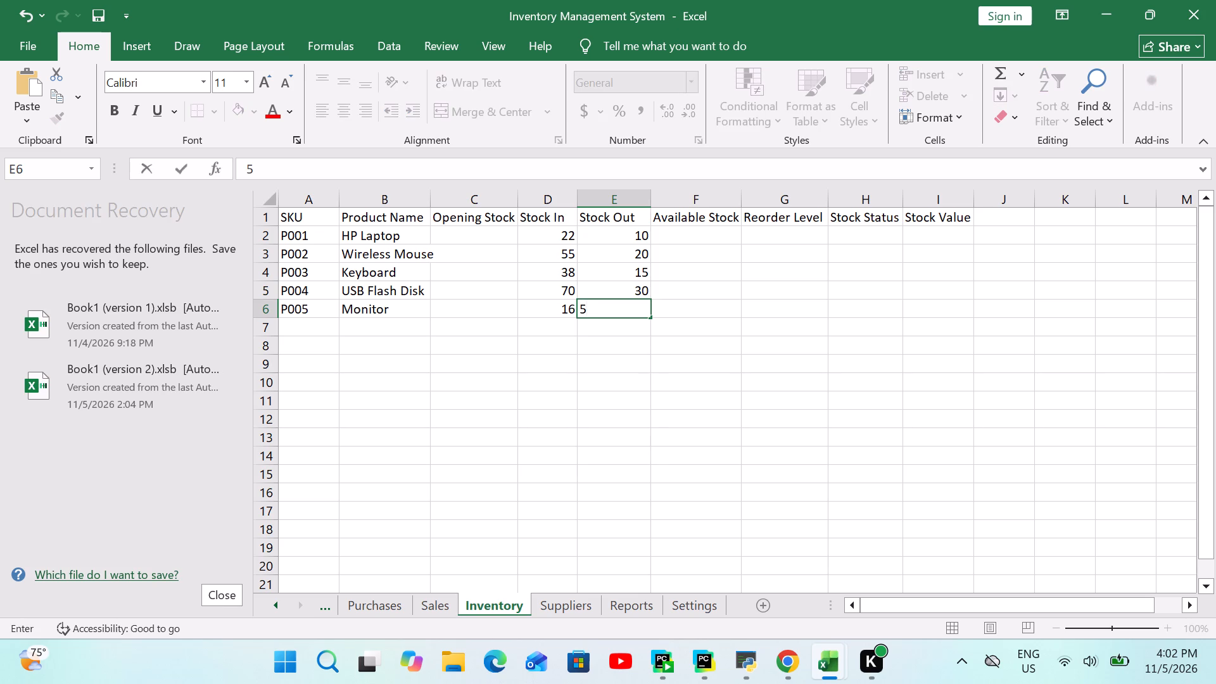
Enter 32 as the Opening Stock for P001 in the Inventory sheet.
{"action": "left_click", "coordinate": [483, 232]}
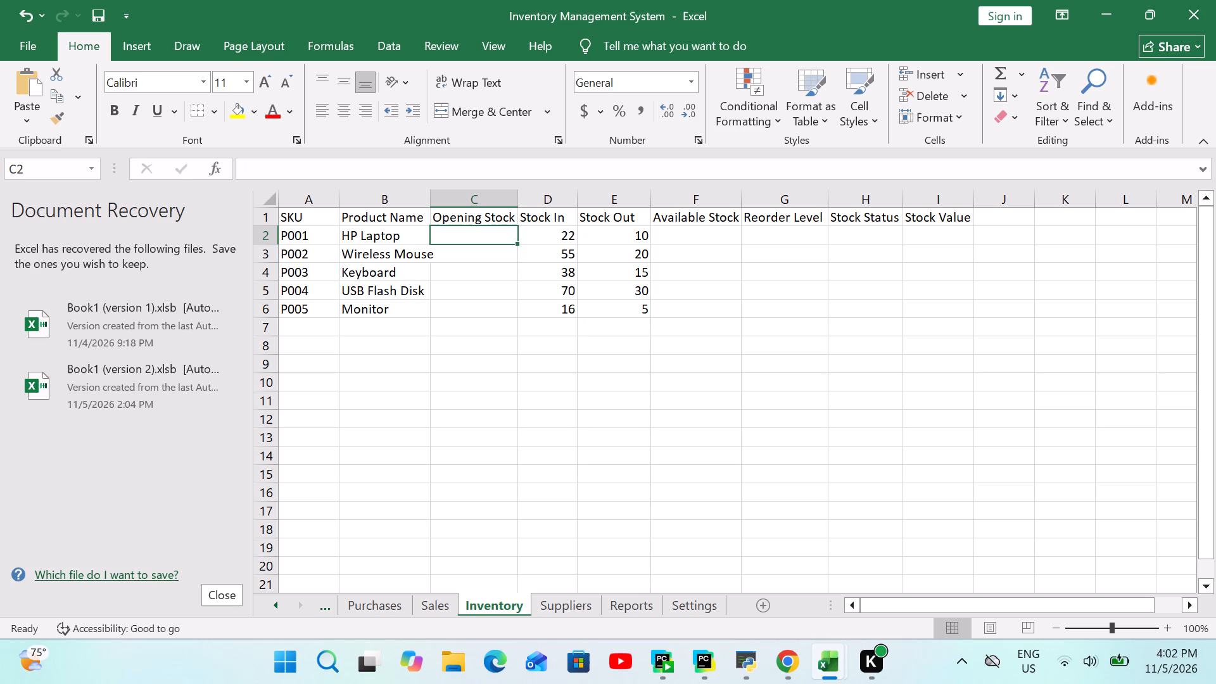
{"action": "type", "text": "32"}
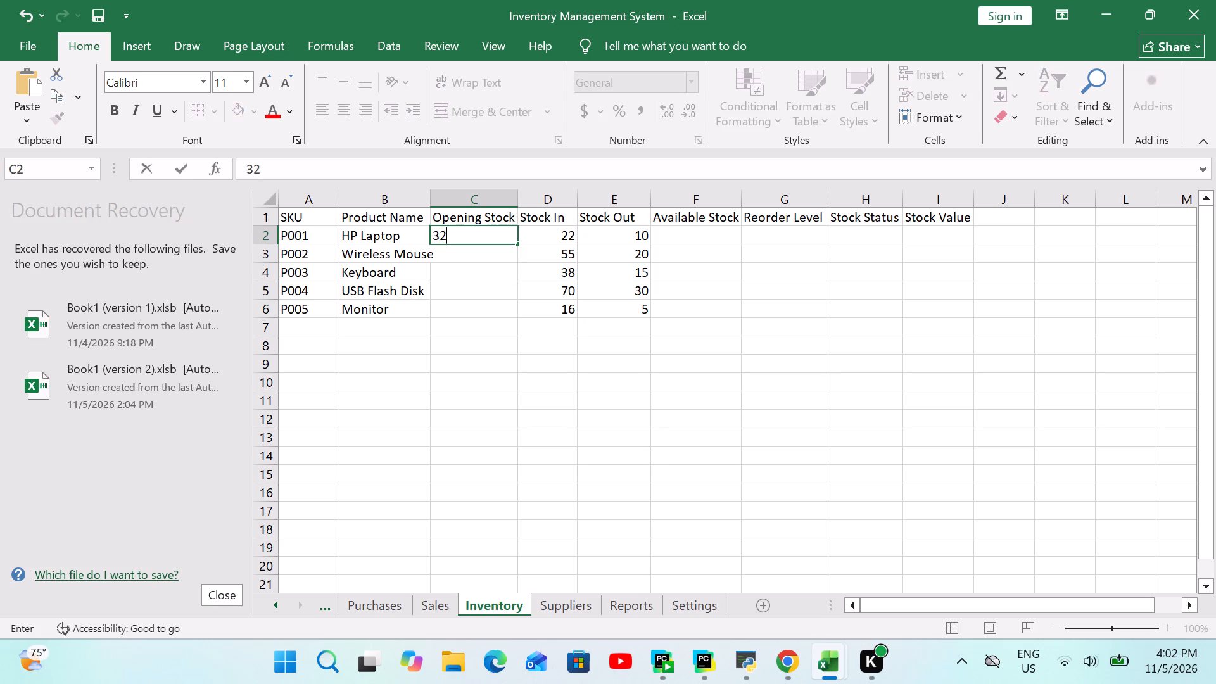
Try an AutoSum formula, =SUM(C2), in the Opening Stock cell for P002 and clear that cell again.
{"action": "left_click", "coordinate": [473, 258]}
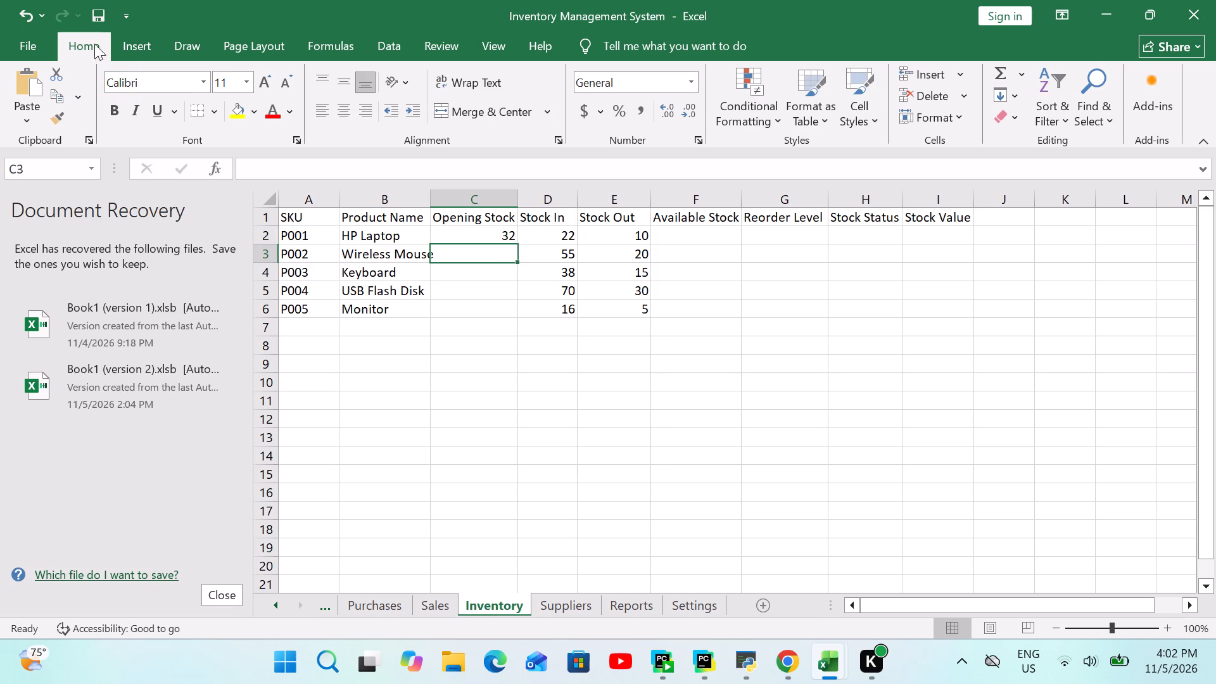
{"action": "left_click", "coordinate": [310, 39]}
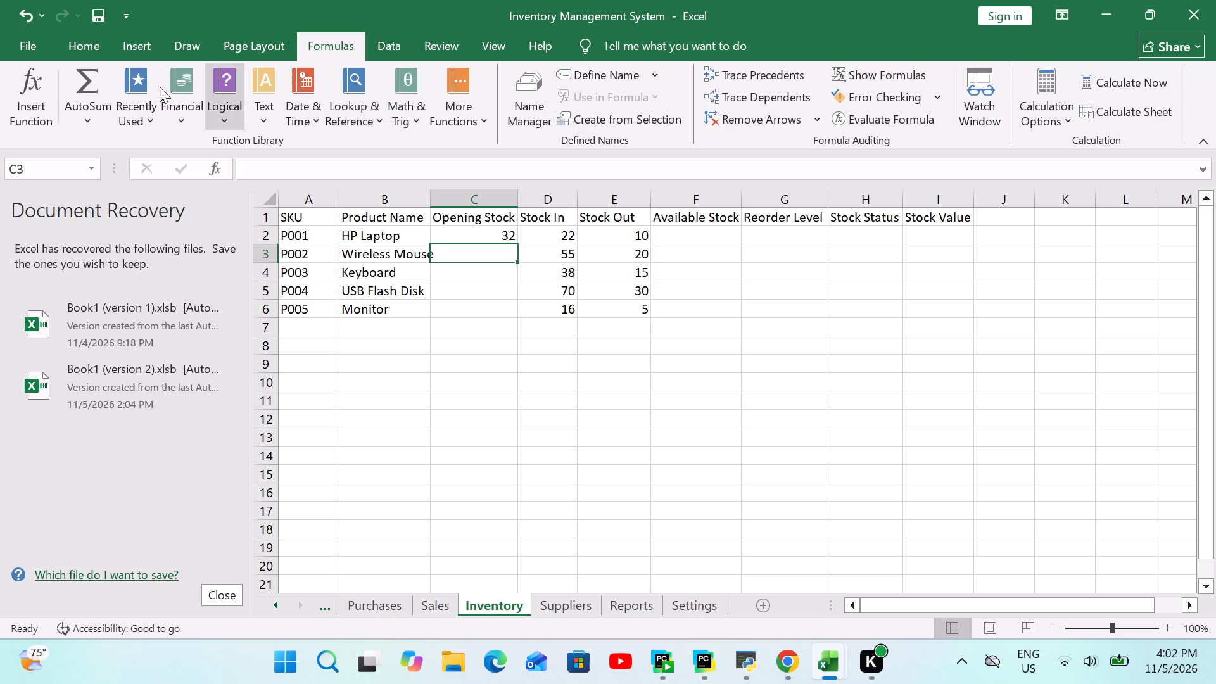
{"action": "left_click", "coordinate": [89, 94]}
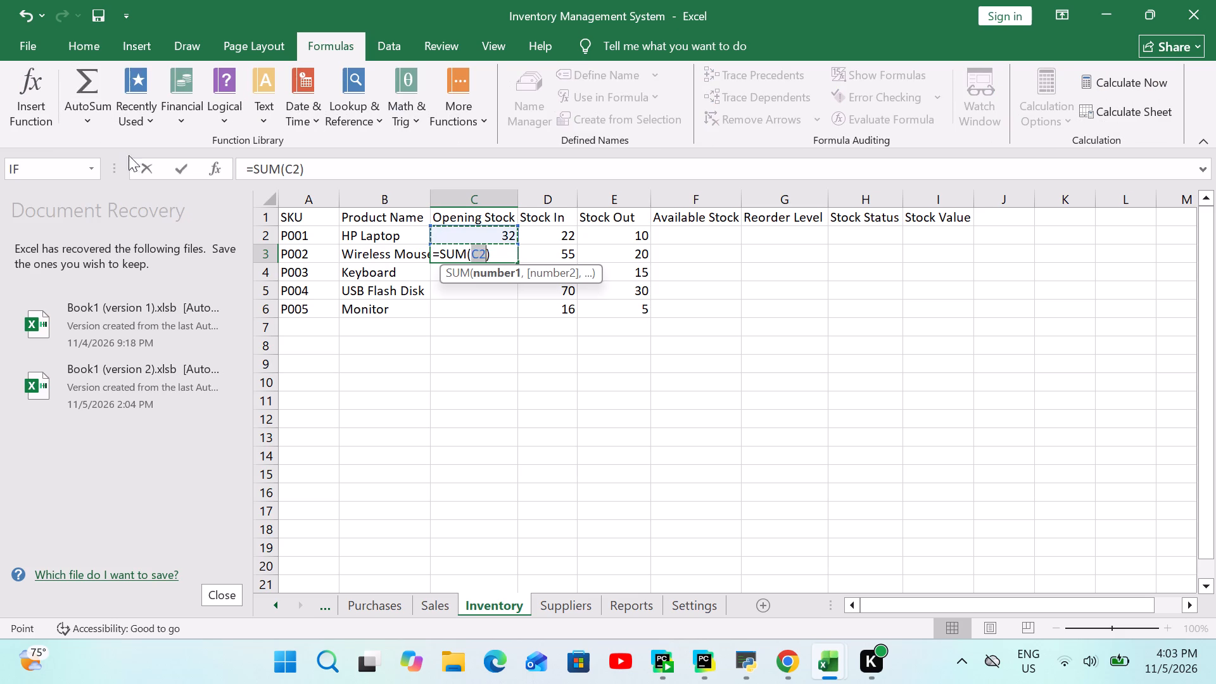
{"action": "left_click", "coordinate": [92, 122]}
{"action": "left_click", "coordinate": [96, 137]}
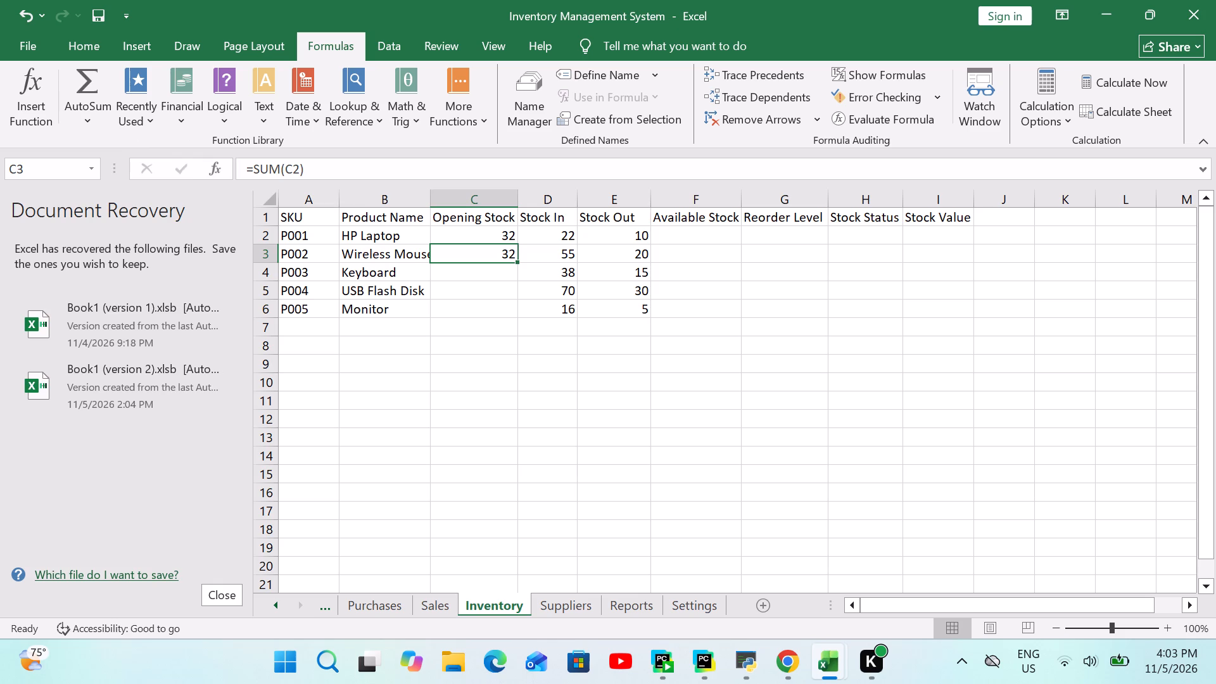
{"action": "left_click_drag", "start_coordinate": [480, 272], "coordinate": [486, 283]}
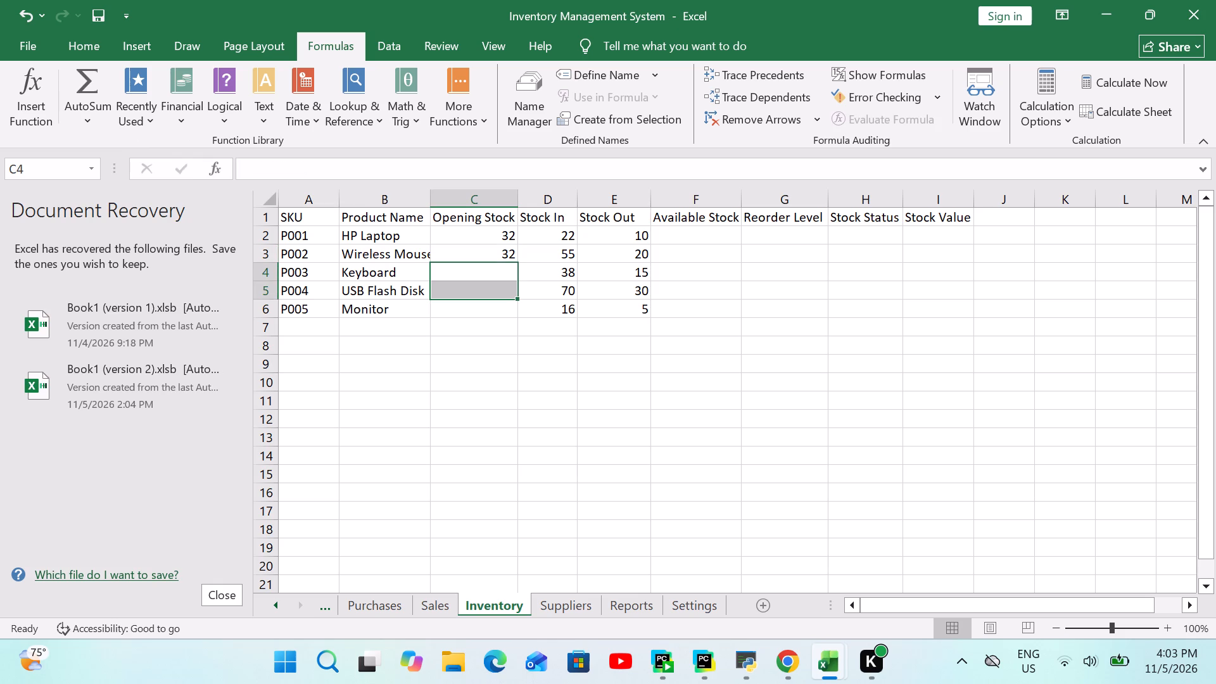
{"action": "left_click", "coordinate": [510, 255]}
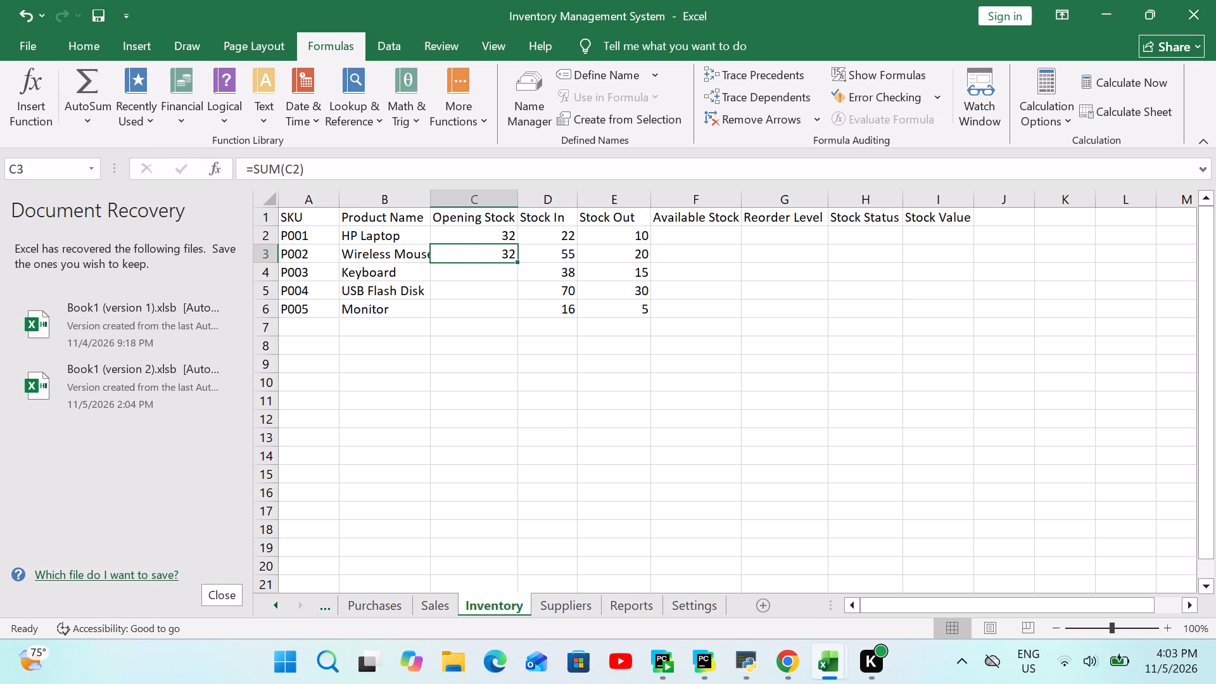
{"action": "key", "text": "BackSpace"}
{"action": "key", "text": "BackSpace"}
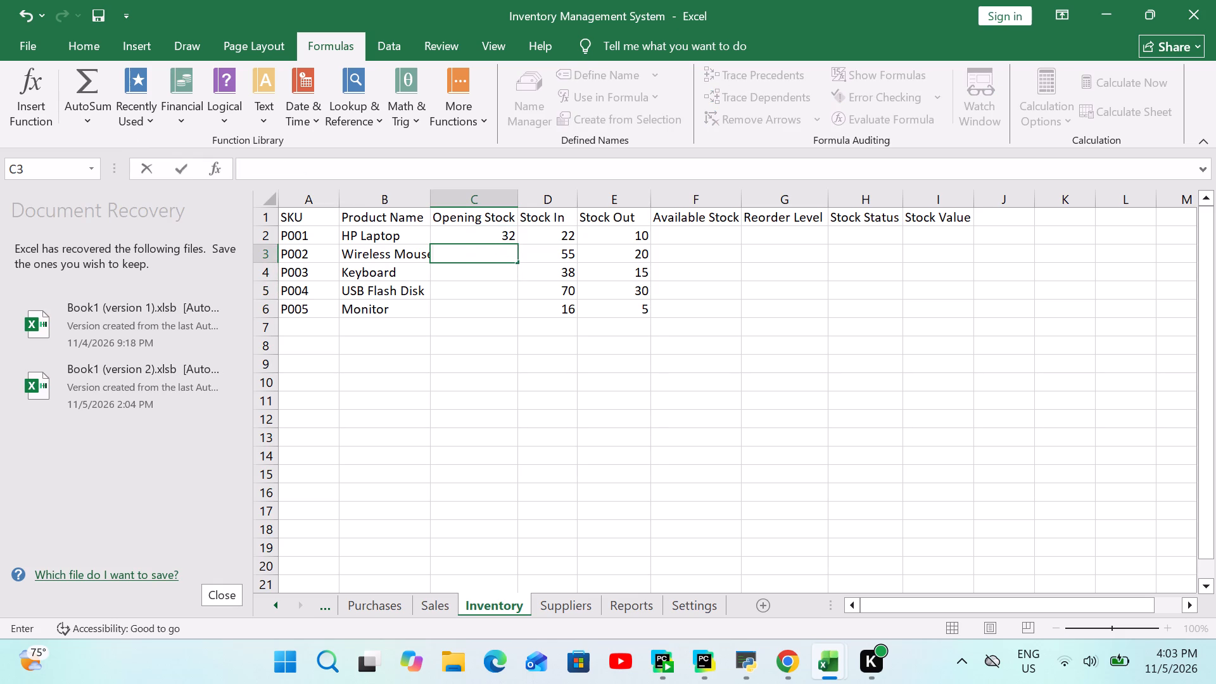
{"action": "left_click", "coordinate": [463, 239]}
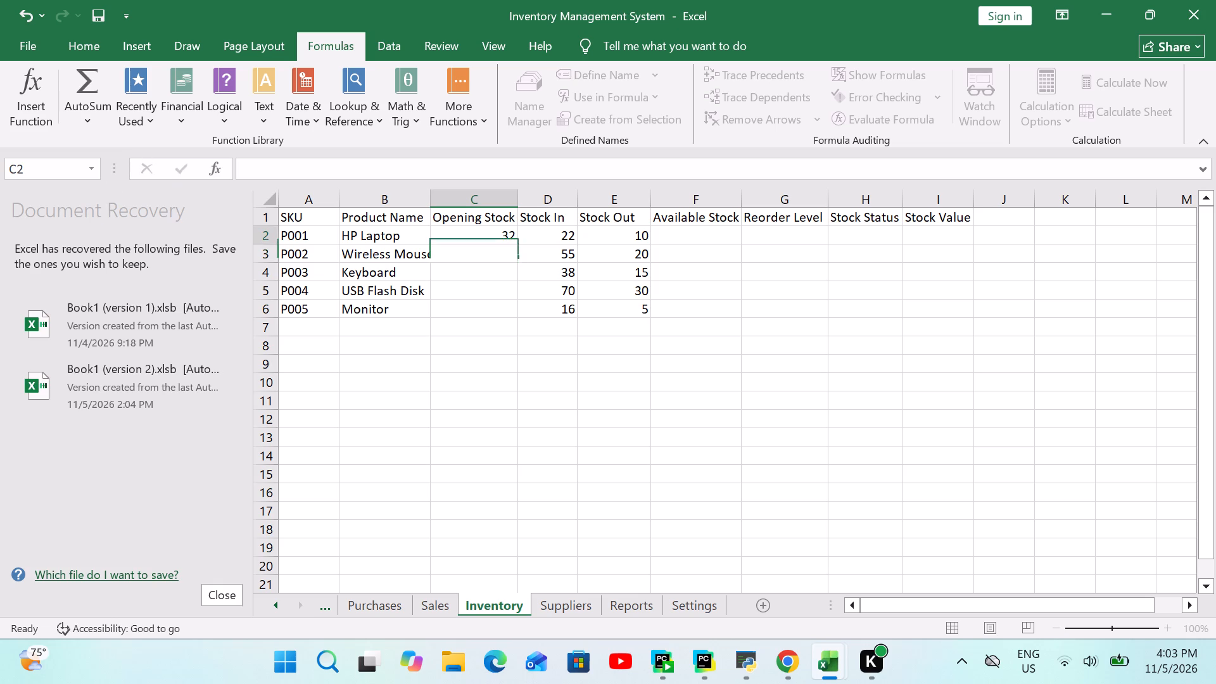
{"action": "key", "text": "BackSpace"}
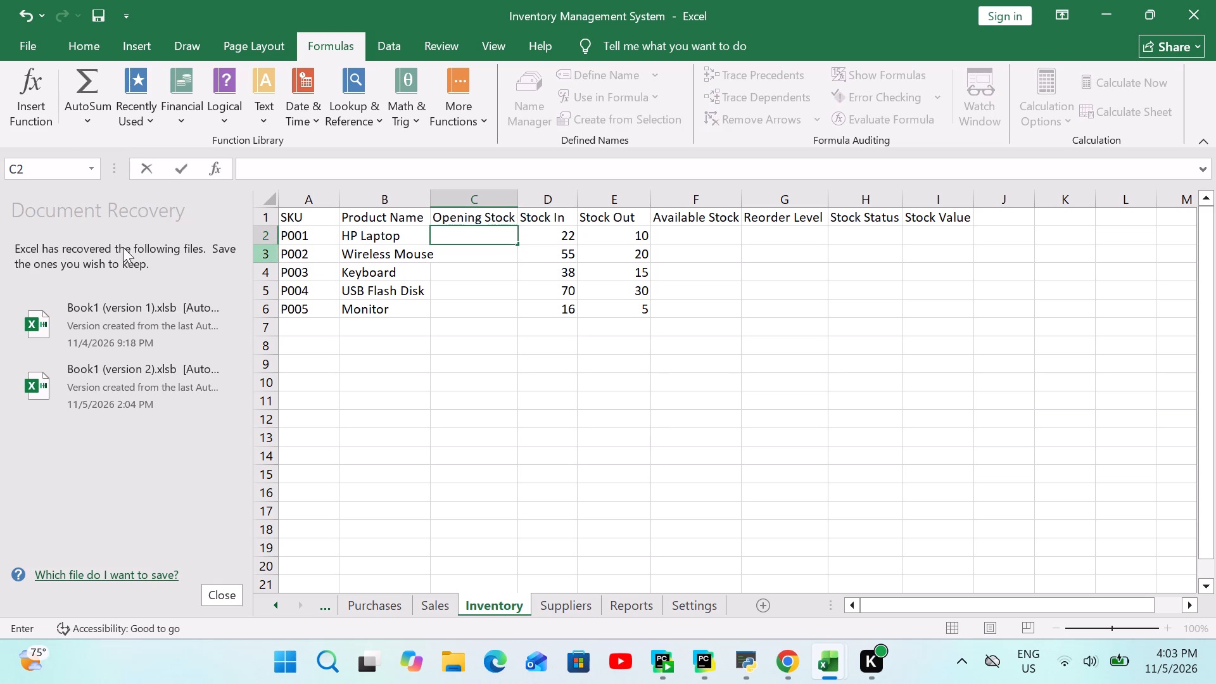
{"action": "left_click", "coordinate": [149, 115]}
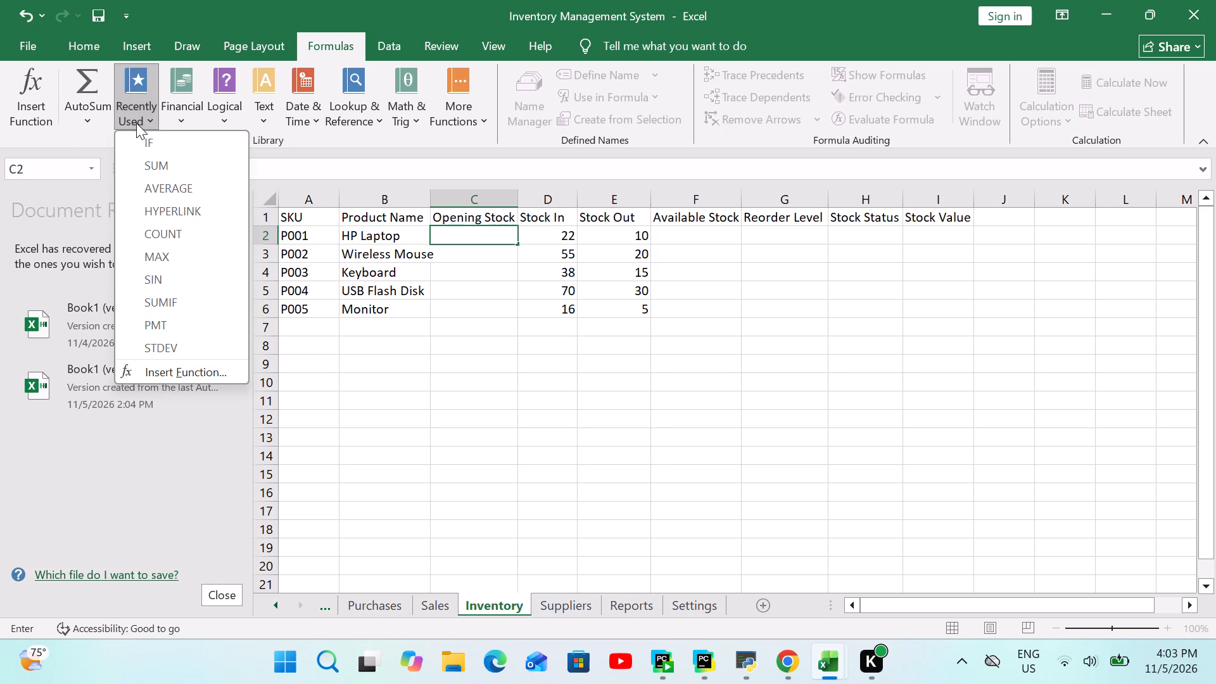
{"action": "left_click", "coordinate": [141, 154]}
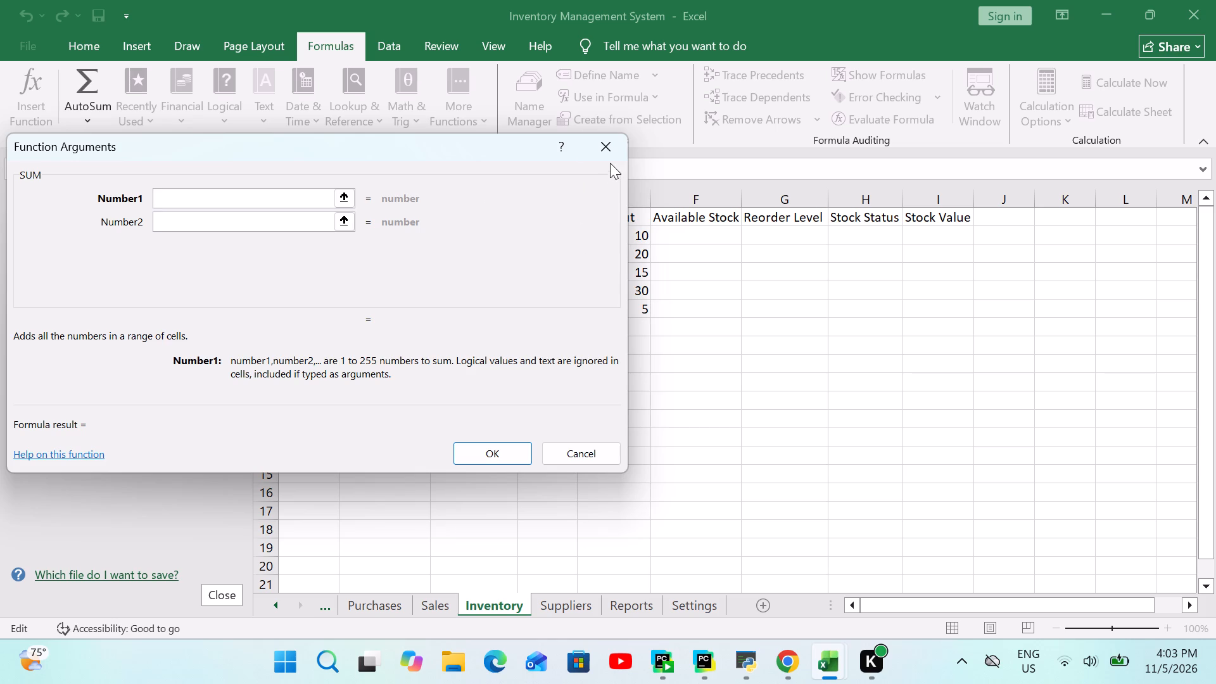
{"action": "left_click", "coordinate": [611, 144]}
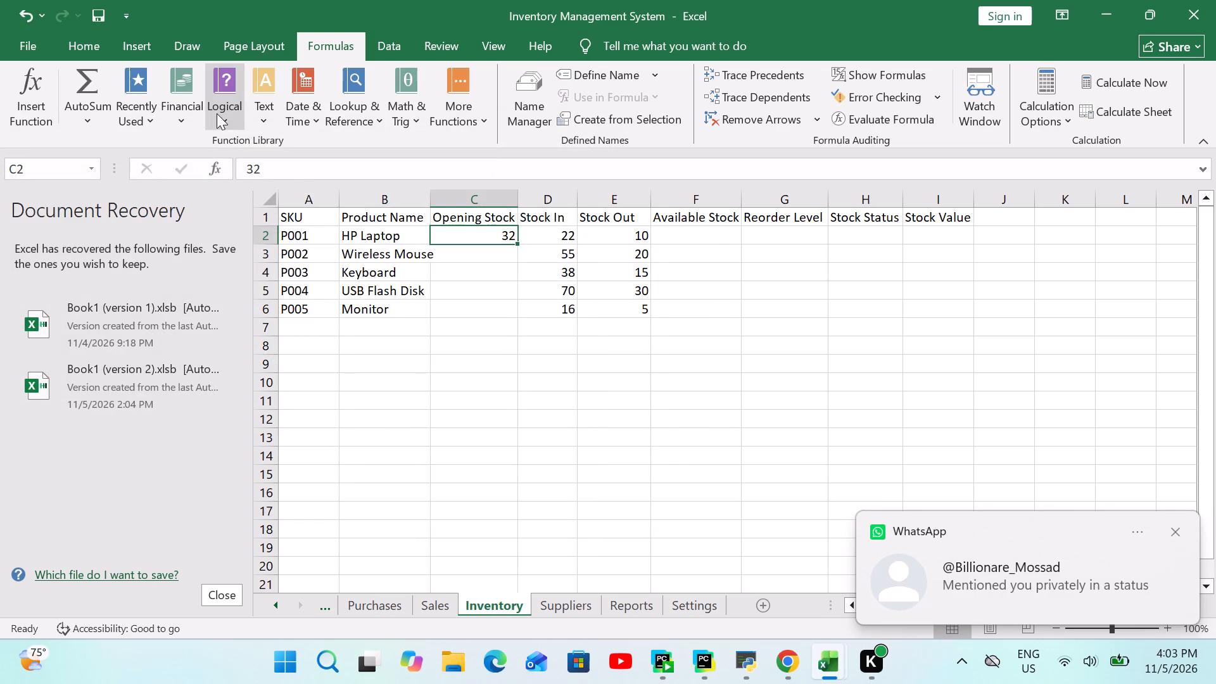
Start a SUM formula in the Opening Stock cell for P001.
{"action": "left_click", "coordinate": [99, 118]}
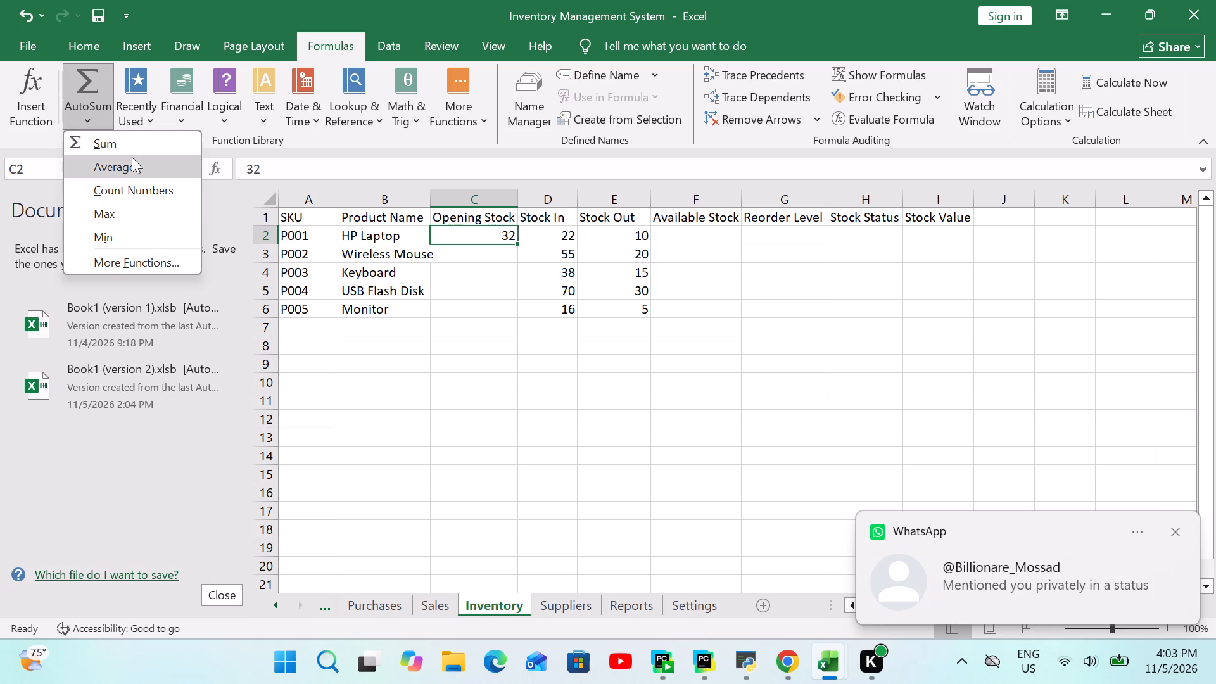
{"action": "left_click", "coordinate": [139, 145]}
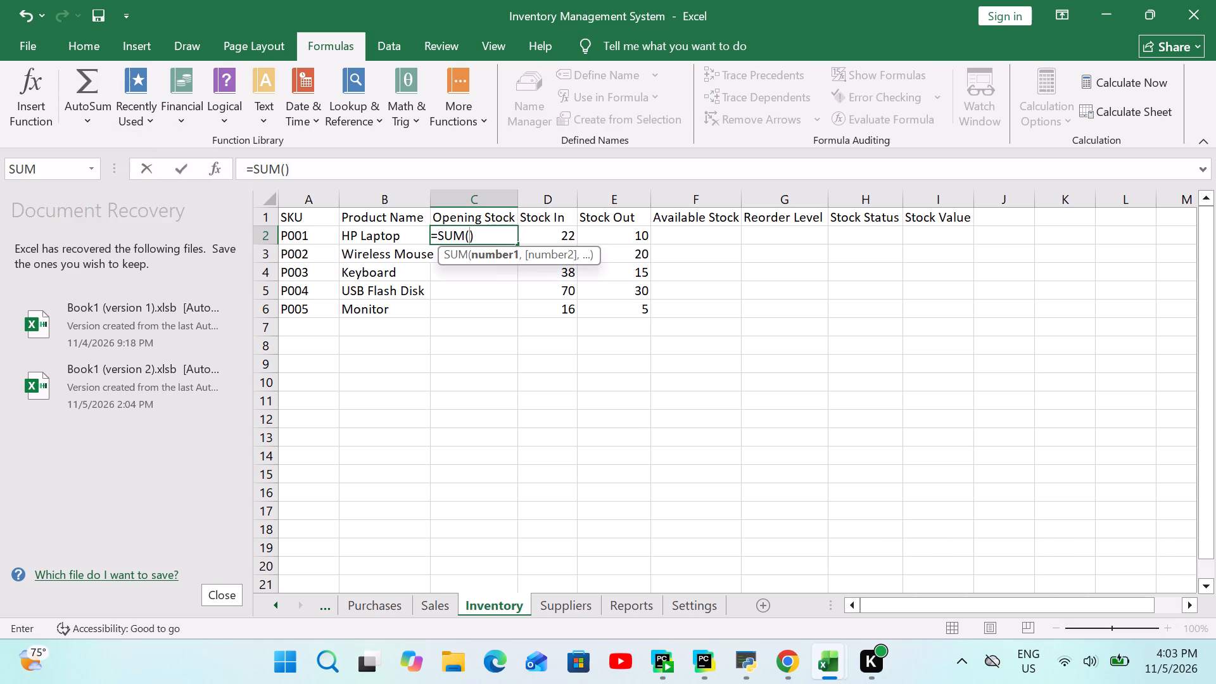
{"action": "left_click", "coordinate": [149, 120]}
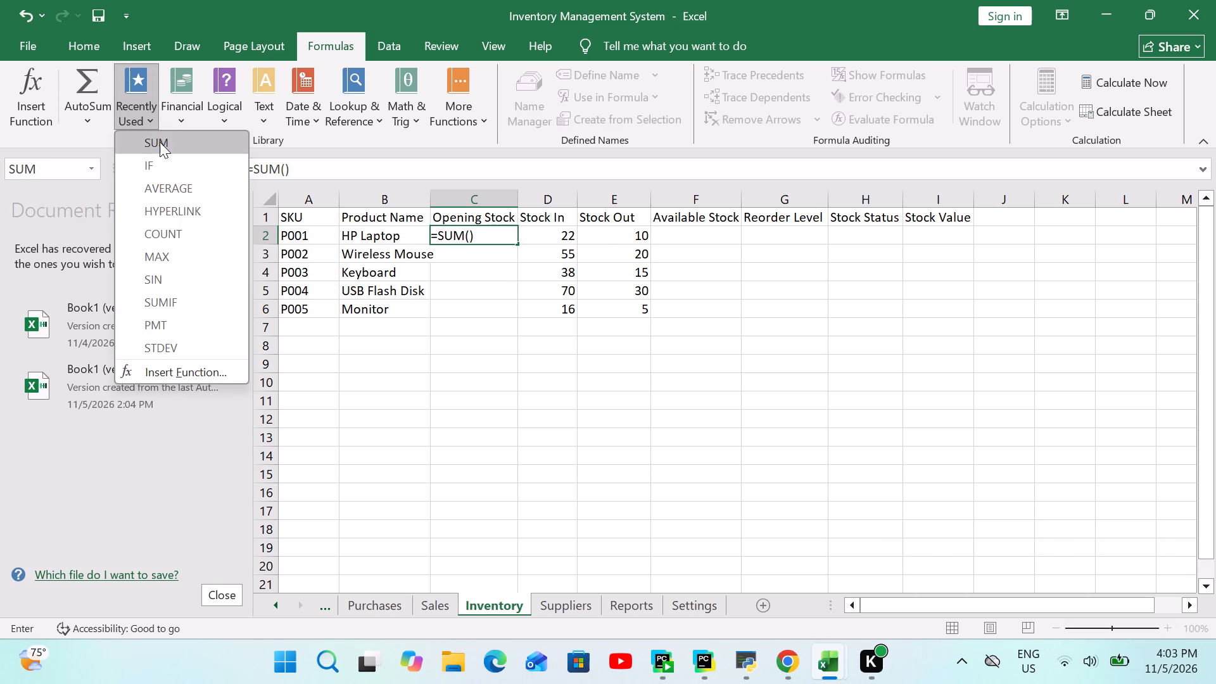
Calculate the HP Laptop's Opening Stock in C2 using the SUM function with arguments D2 and E2.
{"action": "left_click", "coordinate": [164, 140]}
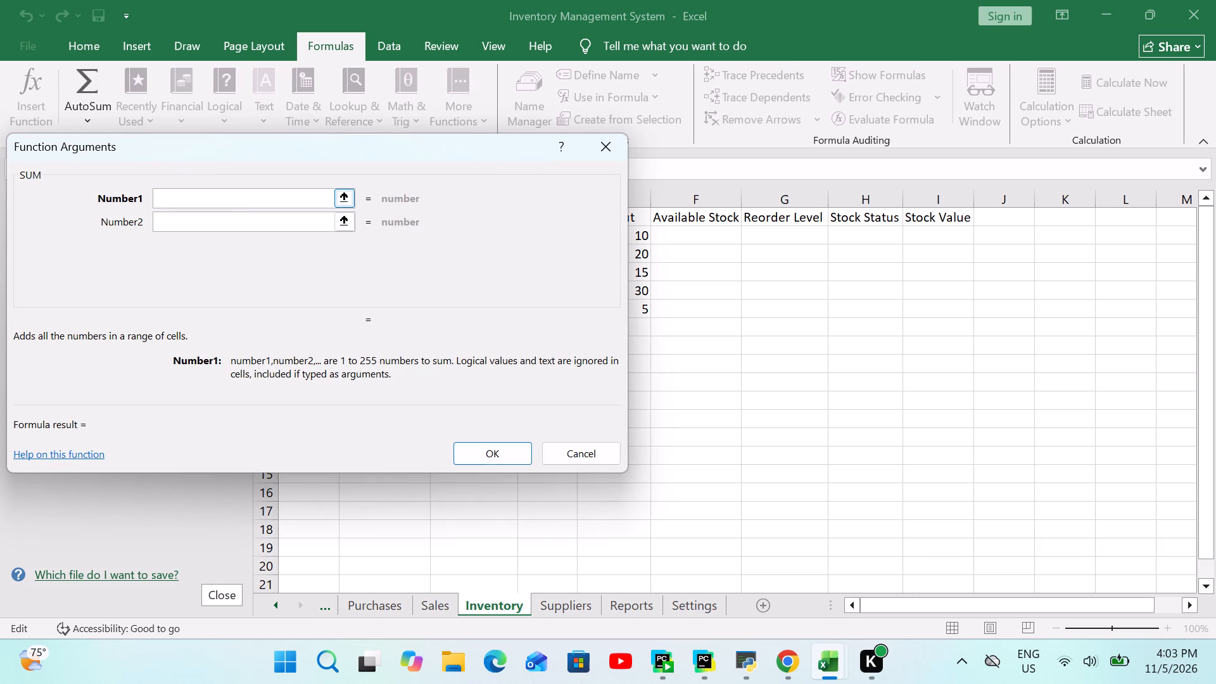
{"action": "type", "text": "d2"}
{"action": "key", "text": "BackSpace"}
{"action": "key", "text": "BackSpace"}
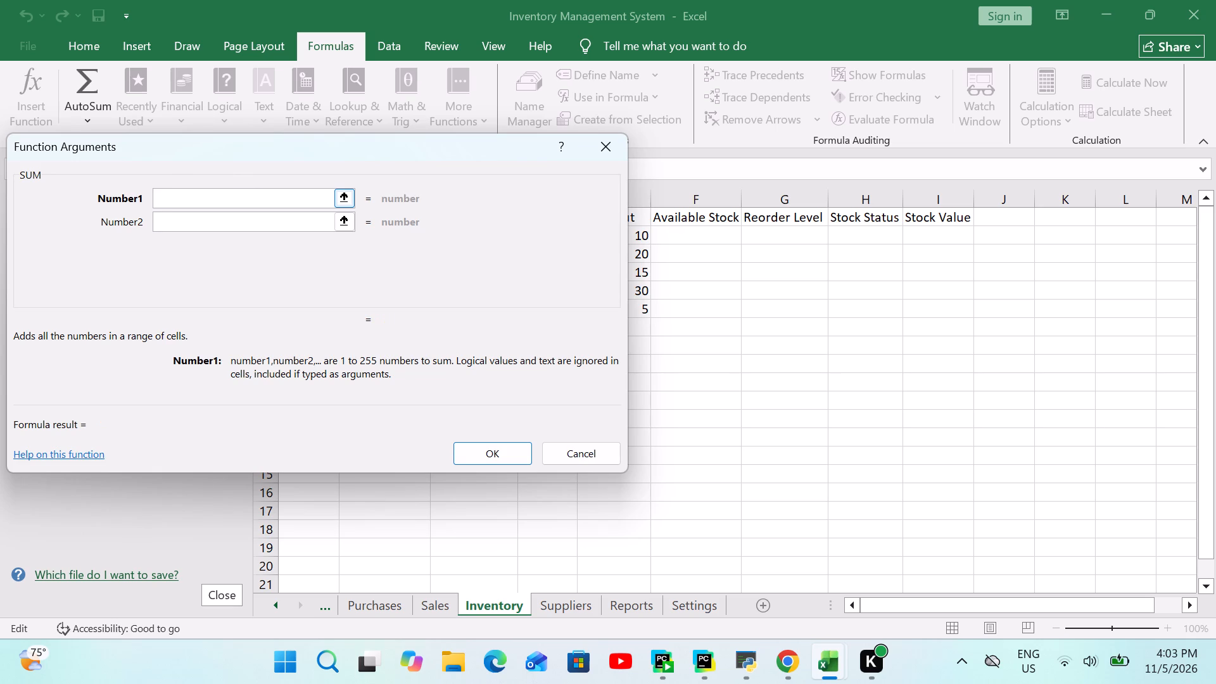
{"action": "key", "text": "d"}
{"action": "key", "text": "2"}
{"action": "left_click", "coordinate": [236, 214]}
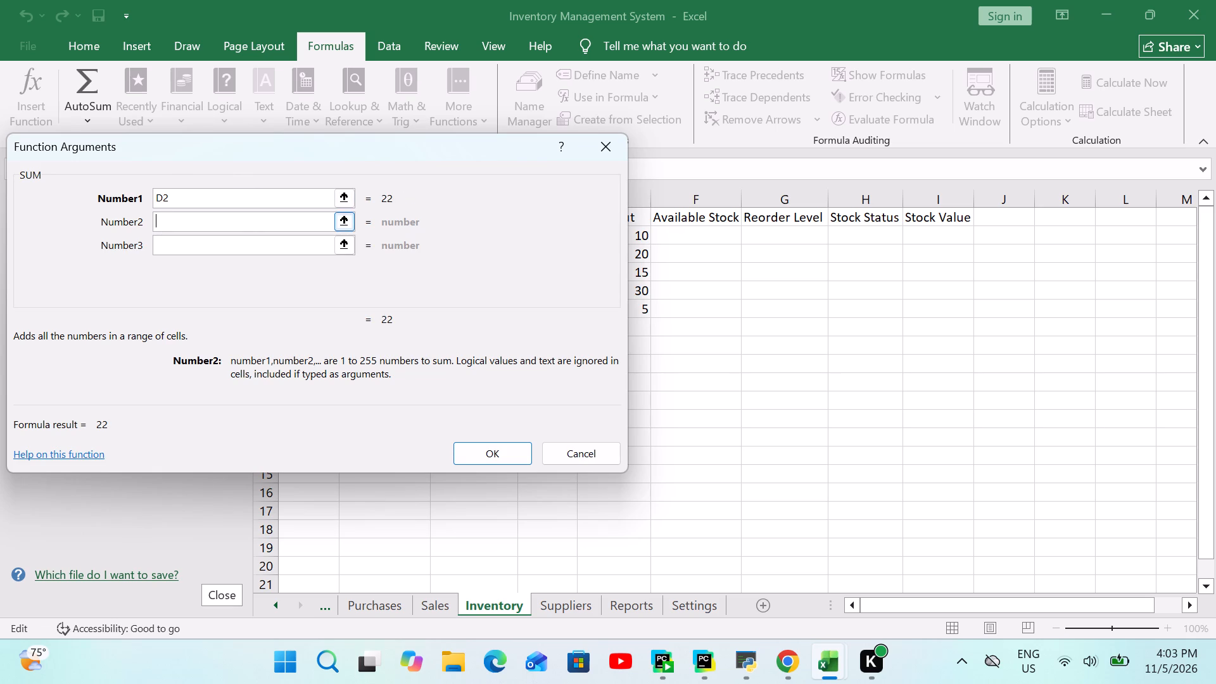
{"action": "key", "text": "e"}
{"action": "key", "text": "2"}
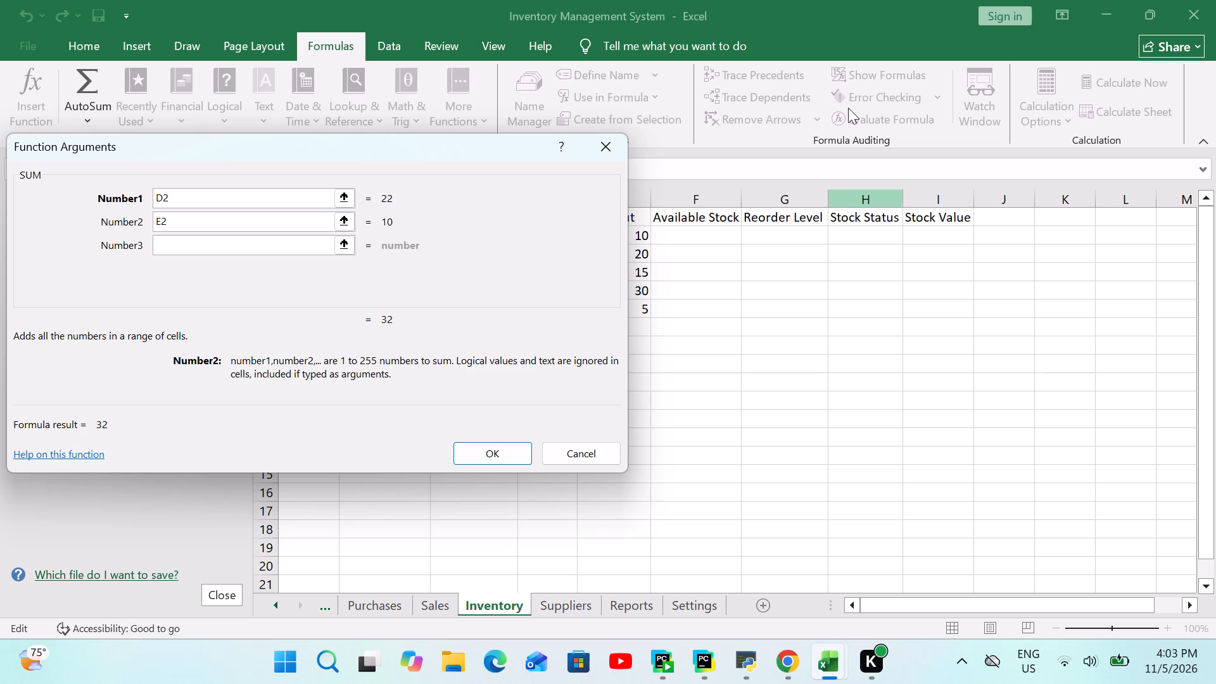
{"action": "left_click", "coordinate": [473, 451]}
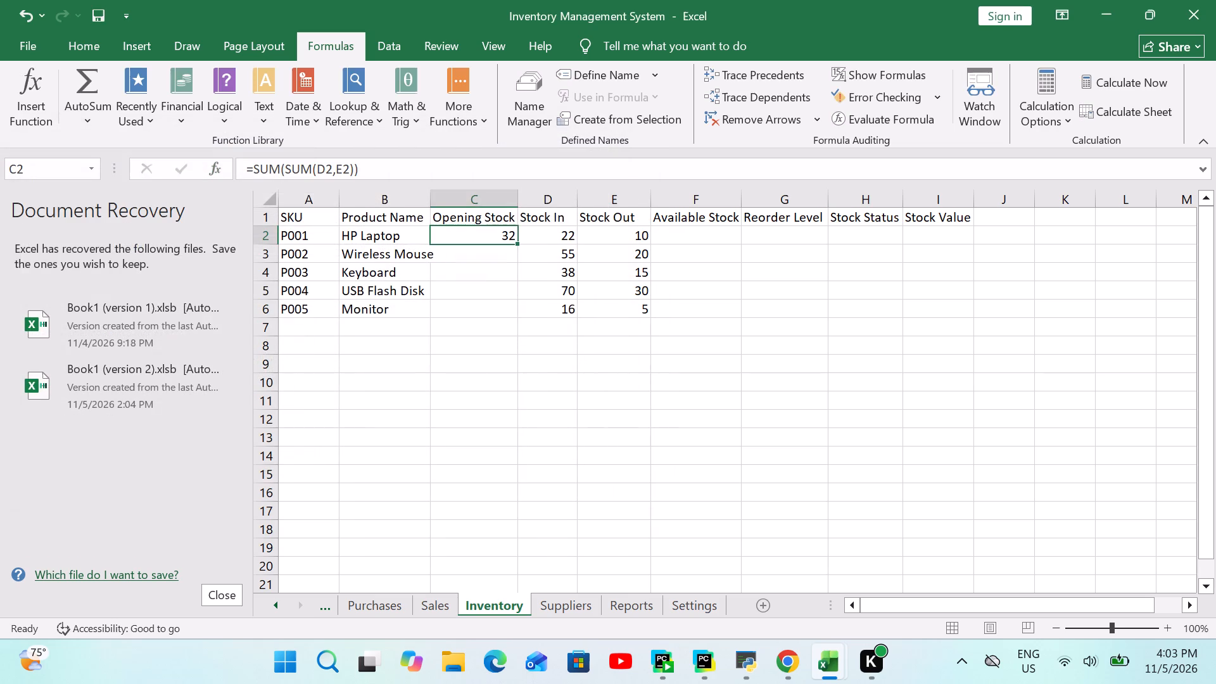
Fill the Opening Stock formula from C2 down to C6.
{"action": "left_click_drag", "start_coordinate": [515, 240], "coordinate": [500, 299]}
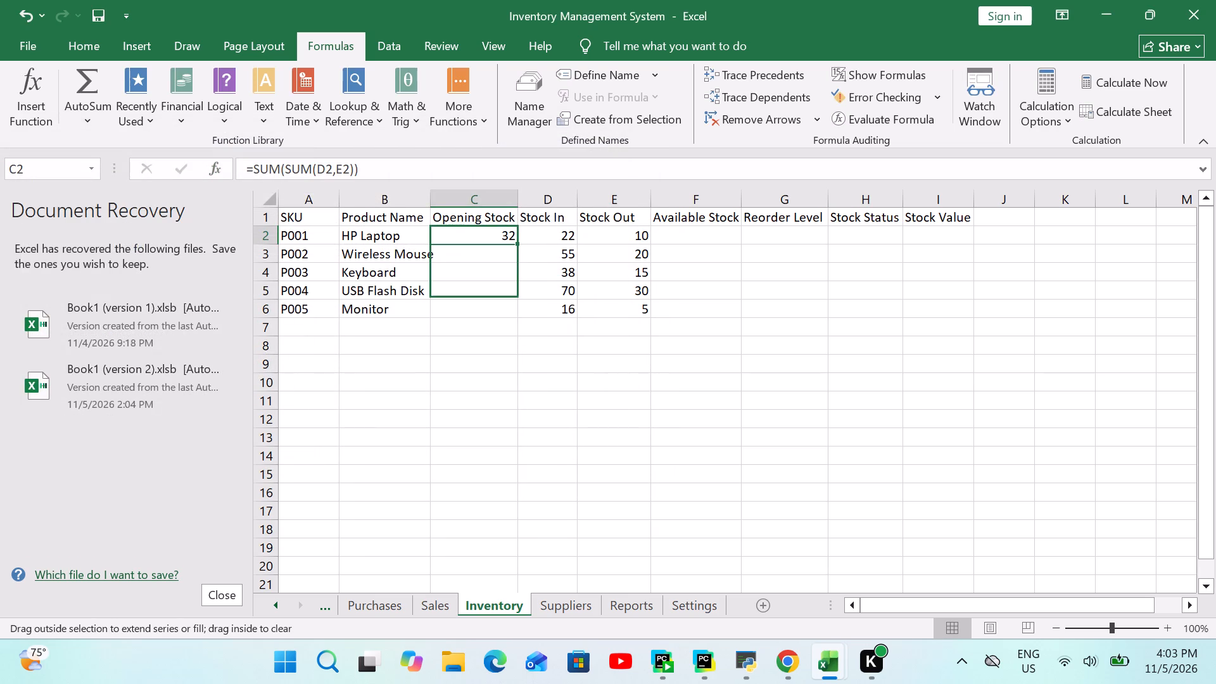
{"action": "left_click_drag", "start_coordinate": [500, 299], "coordinate": [500, 319]}
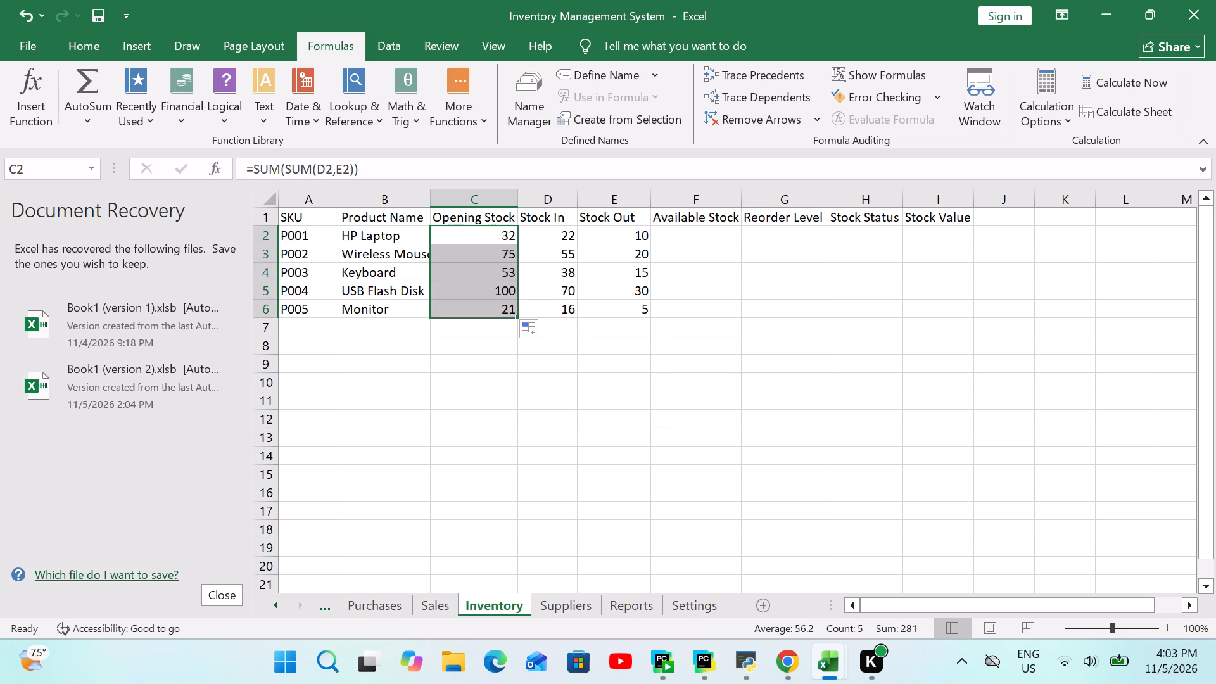
Select the HP Laptop's Available Stock cell, F2.
{"action": "left_click", "coordinate": [702, 232]}
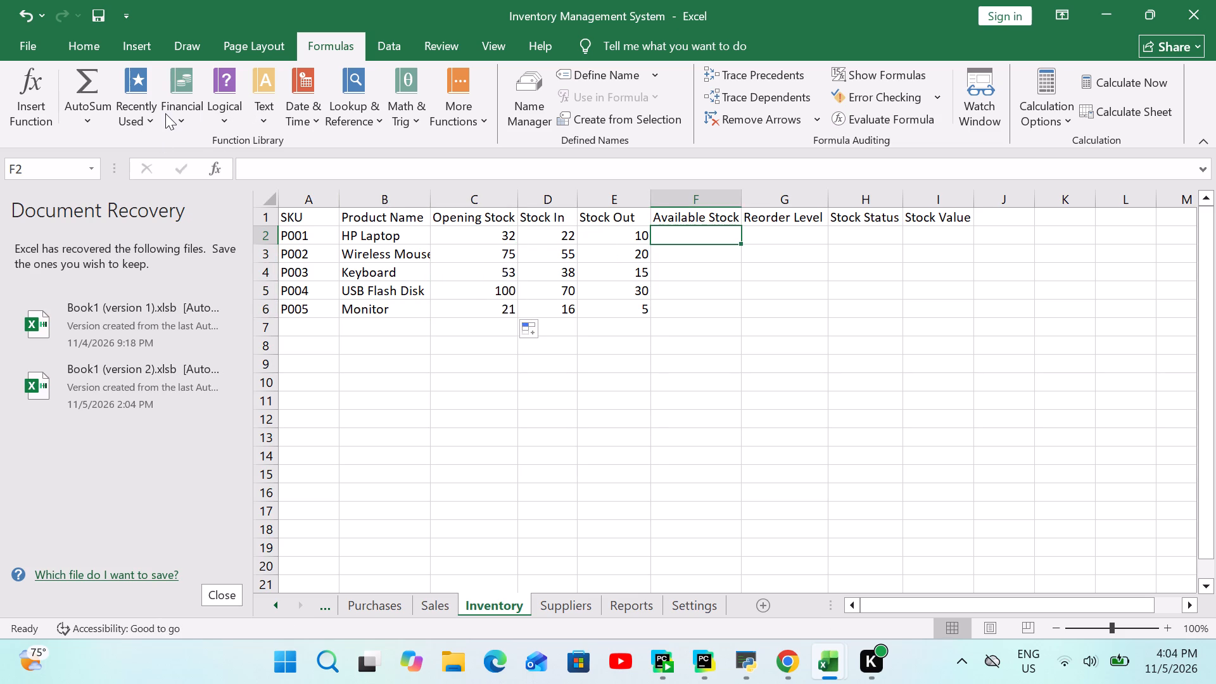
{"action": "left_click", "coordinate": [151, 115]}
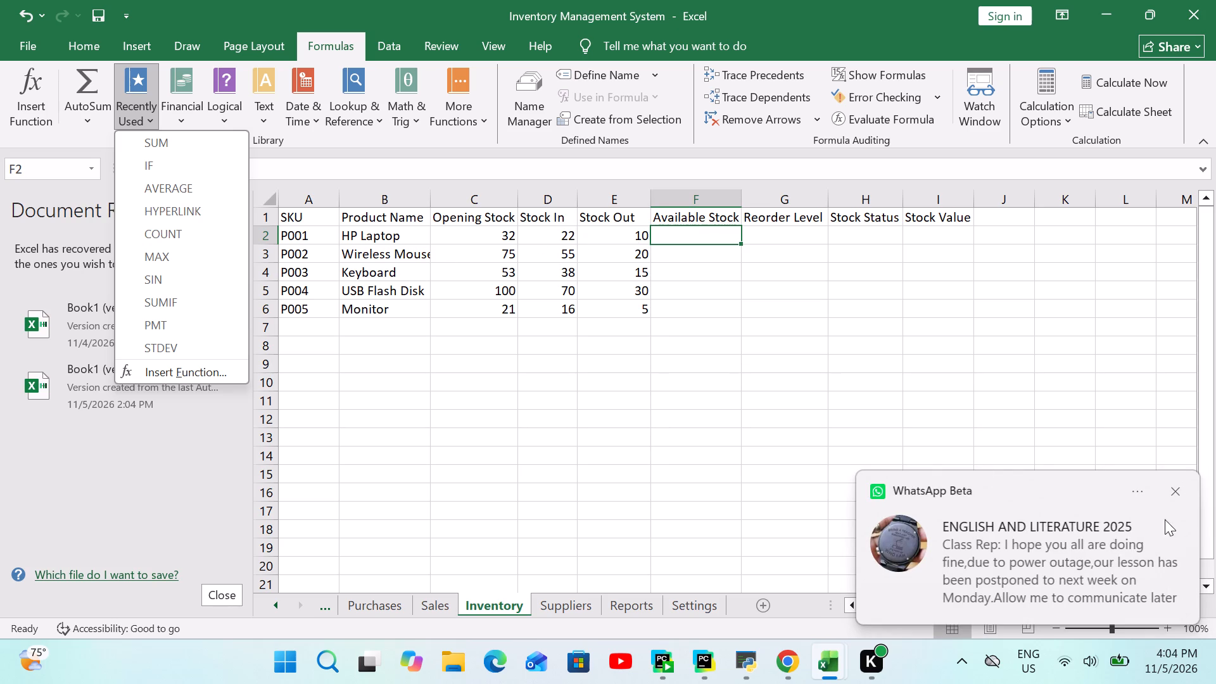
Dismiss the WhatsApp message notification covering part of the Inventory sheet.
{"action": "left_click", "coordinate": [1184, 487]}
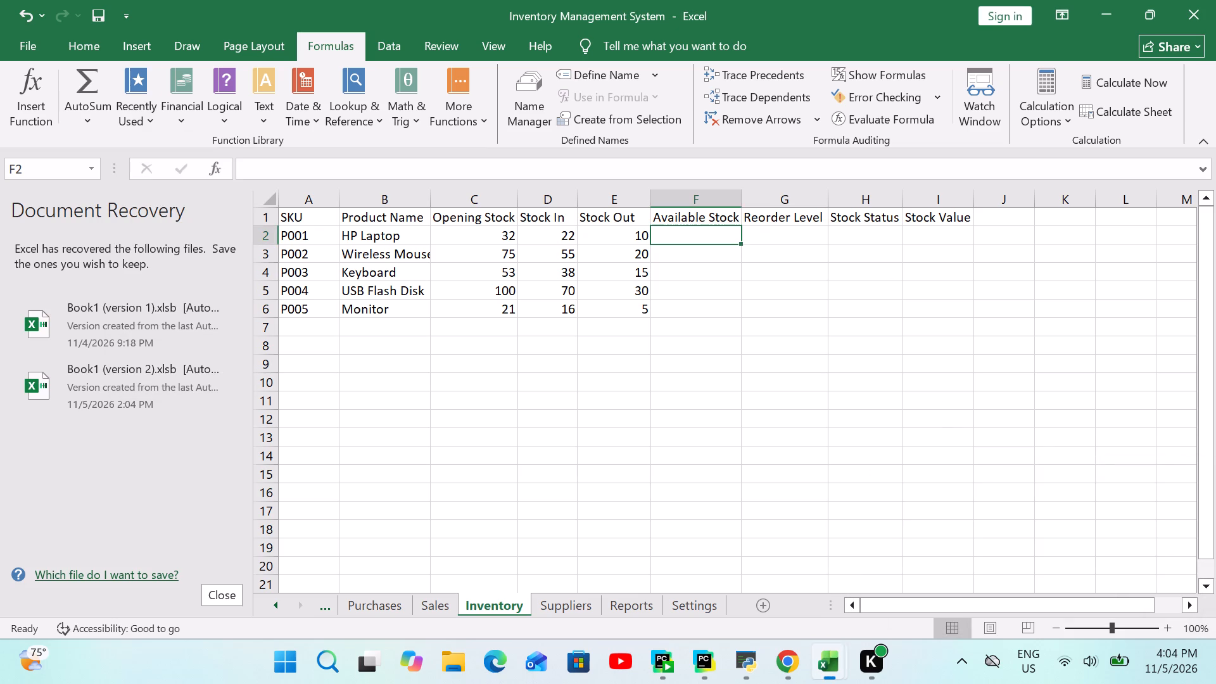
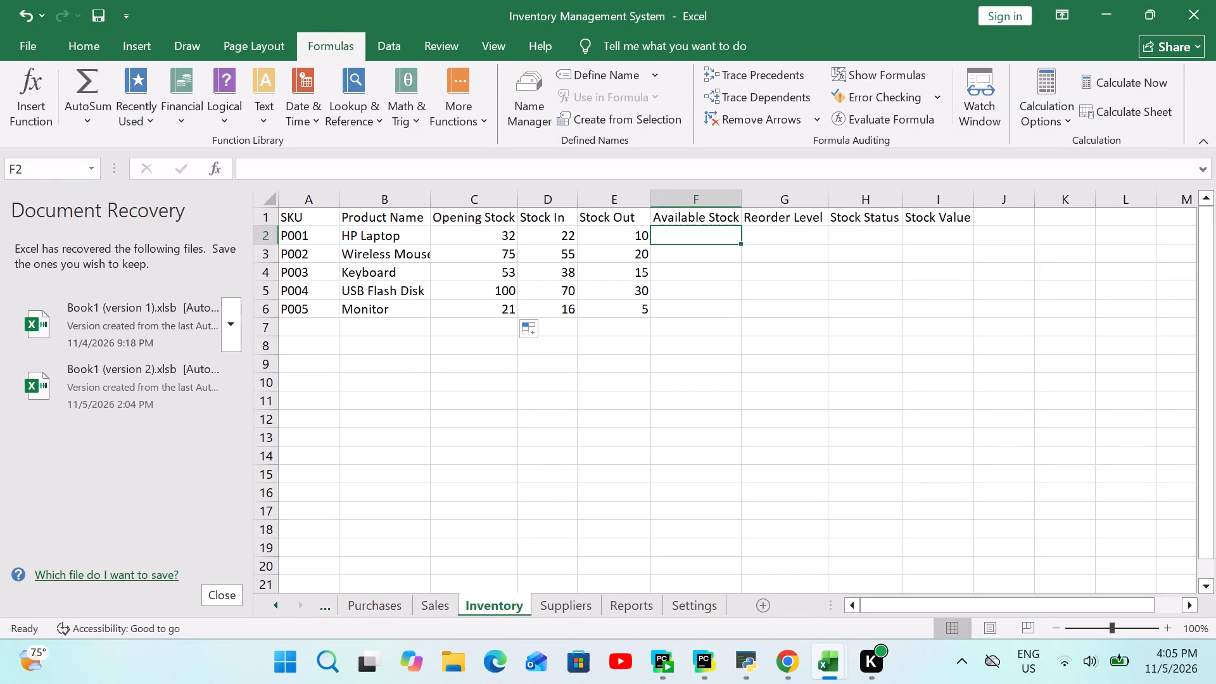
Clear the Opening Stock formulas for all five products, P001 through P005, in cells C2 to C6.
{"action": "left_click_drag", "start_coordinate": [510, 234], "coordinate": [514, 307]}
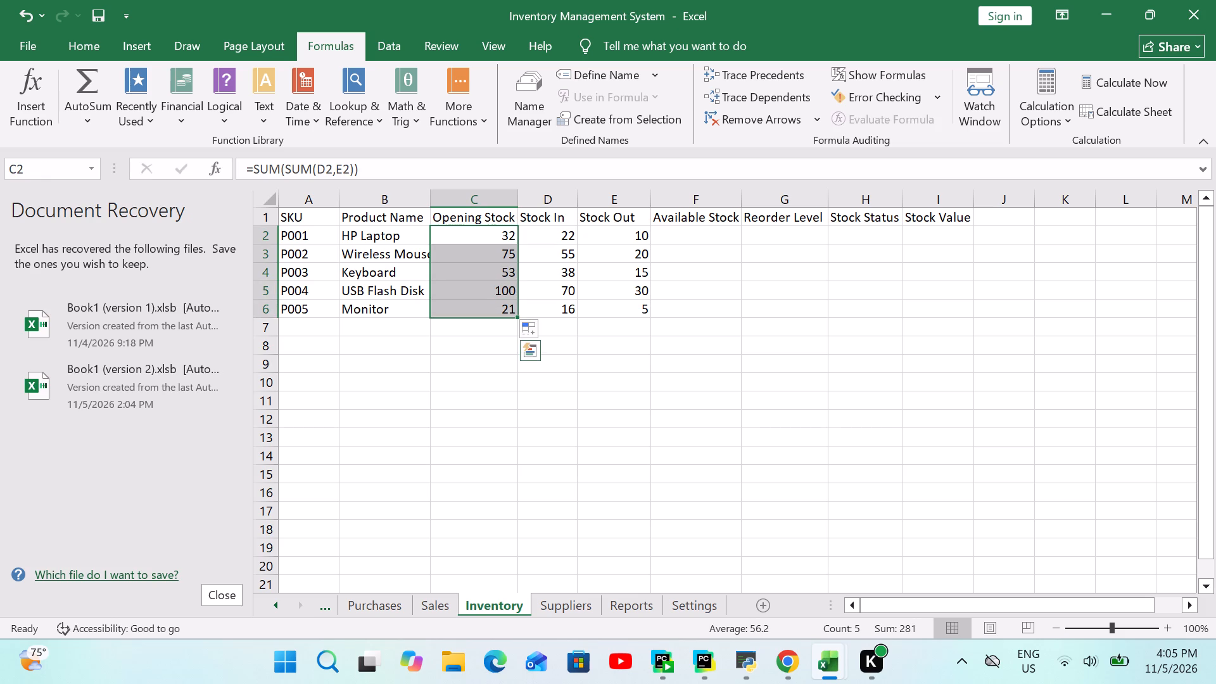
{"action": "key", "text": "BackSpace"}
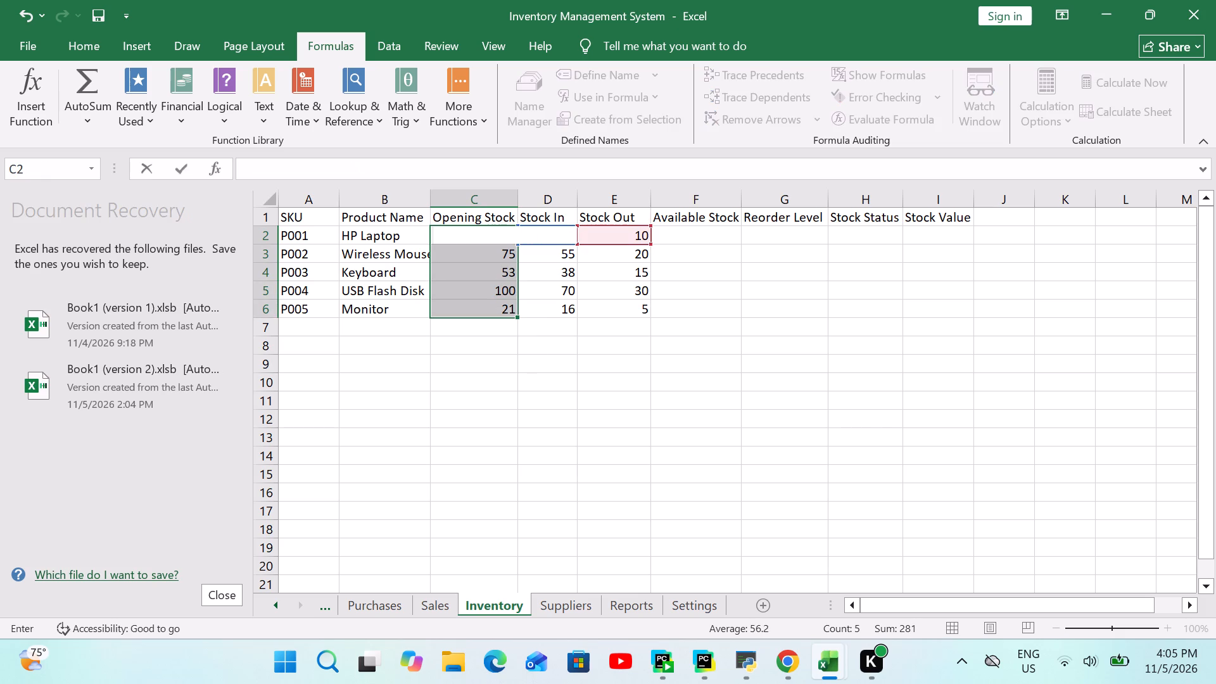
{"action": "key", "text": "Delete"}
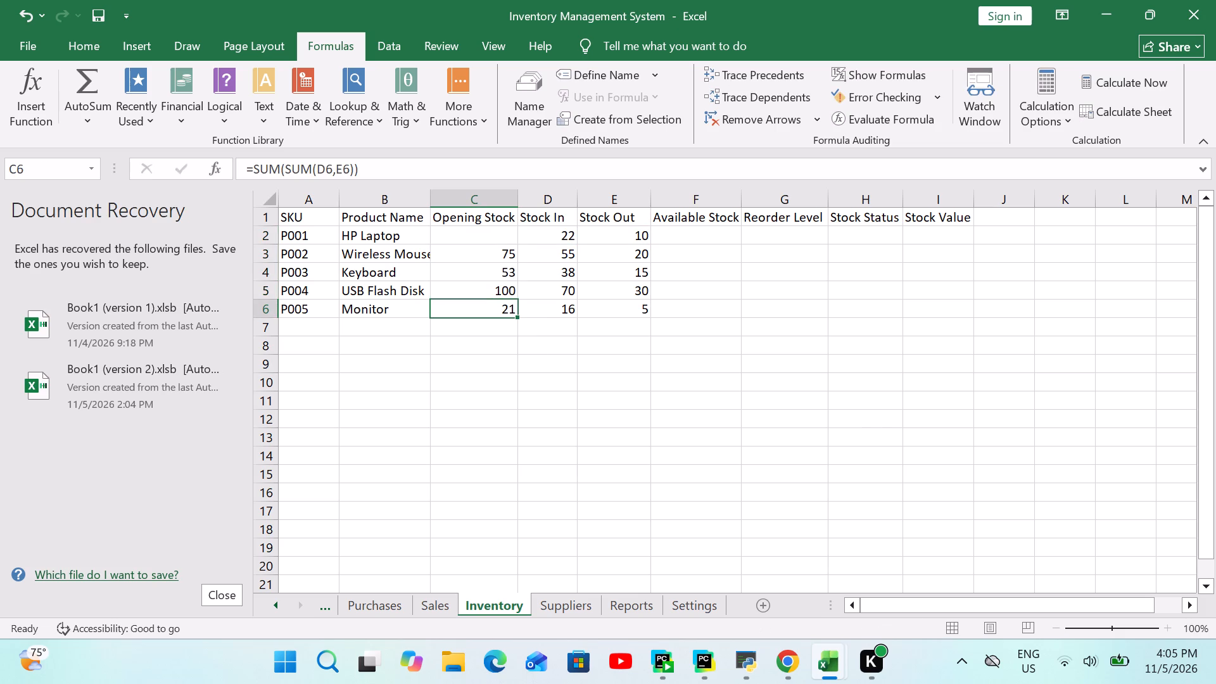
{"action": "key", "text": "BackSpace"}
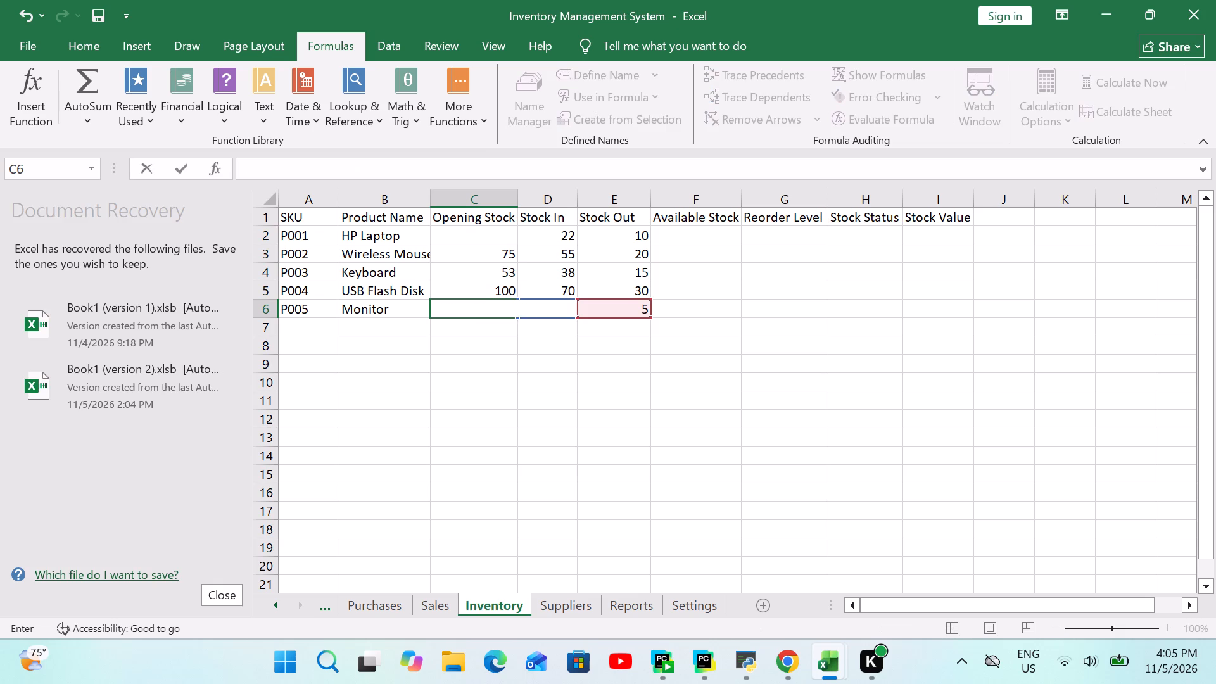
{"action": "left_click", "coordinate": [504, 296]}
{"action": "key", "text": "Delete"}
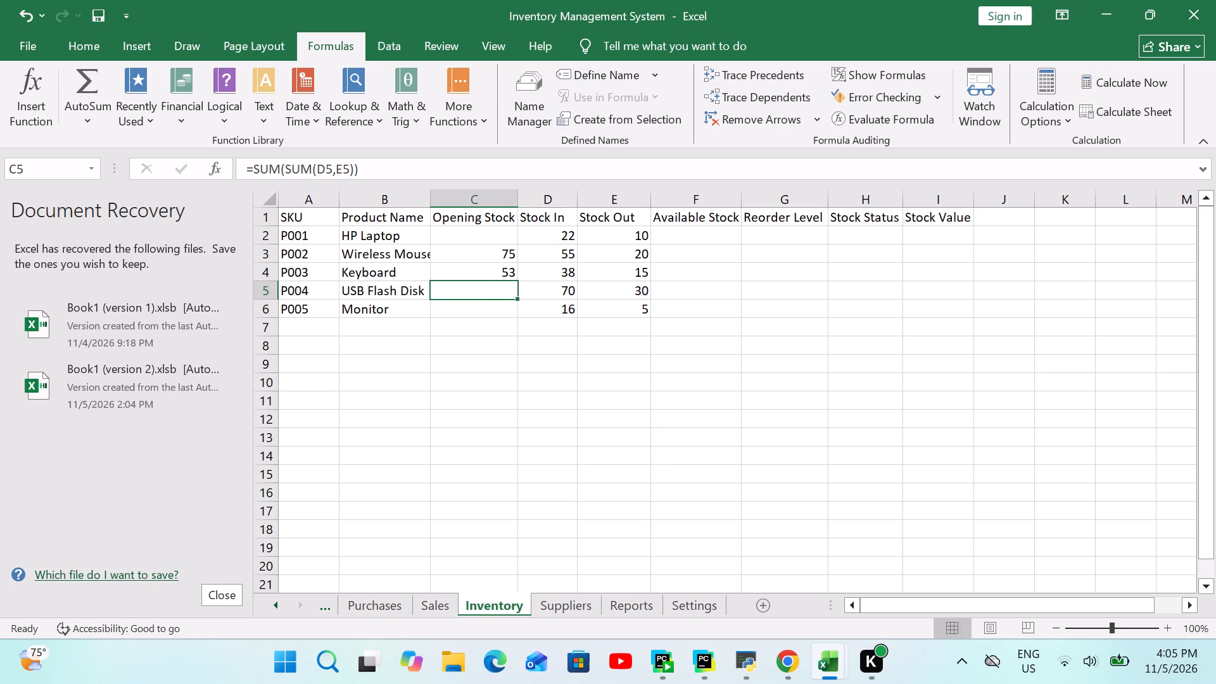
{"action": "left_click", "coordinate": [512, 275]}
{"action": "key", "text": "BackSpace"}
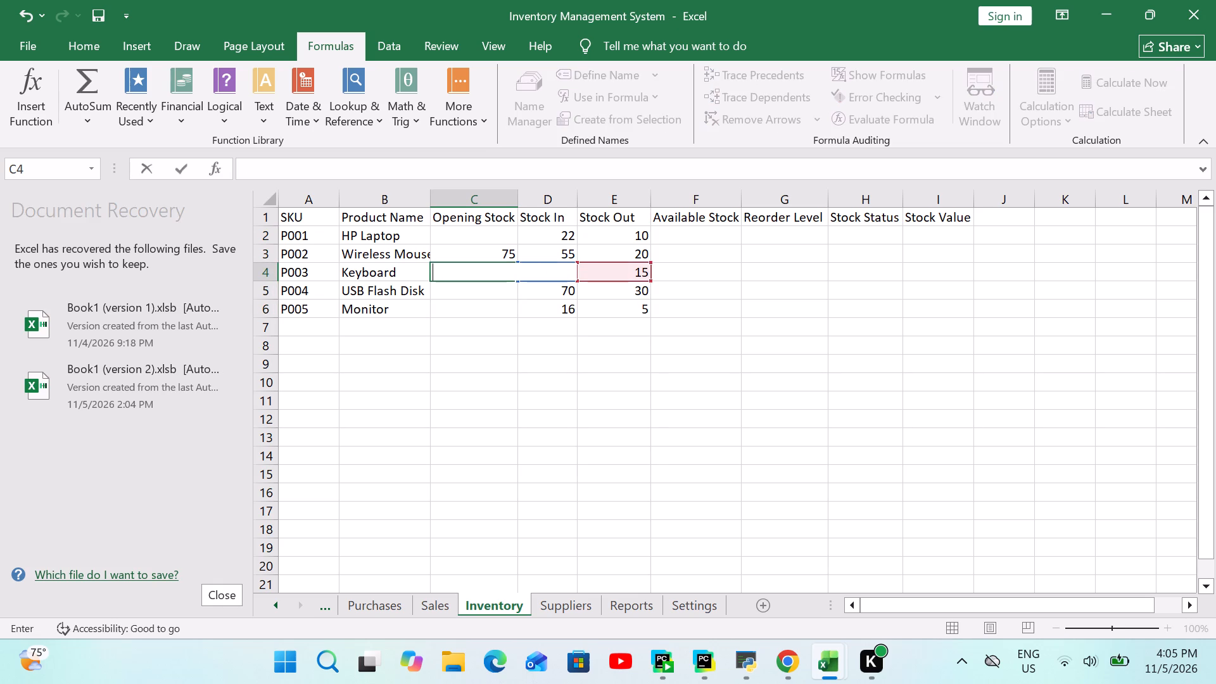
{"action": "left_click", "coordinate": [504, 248]}
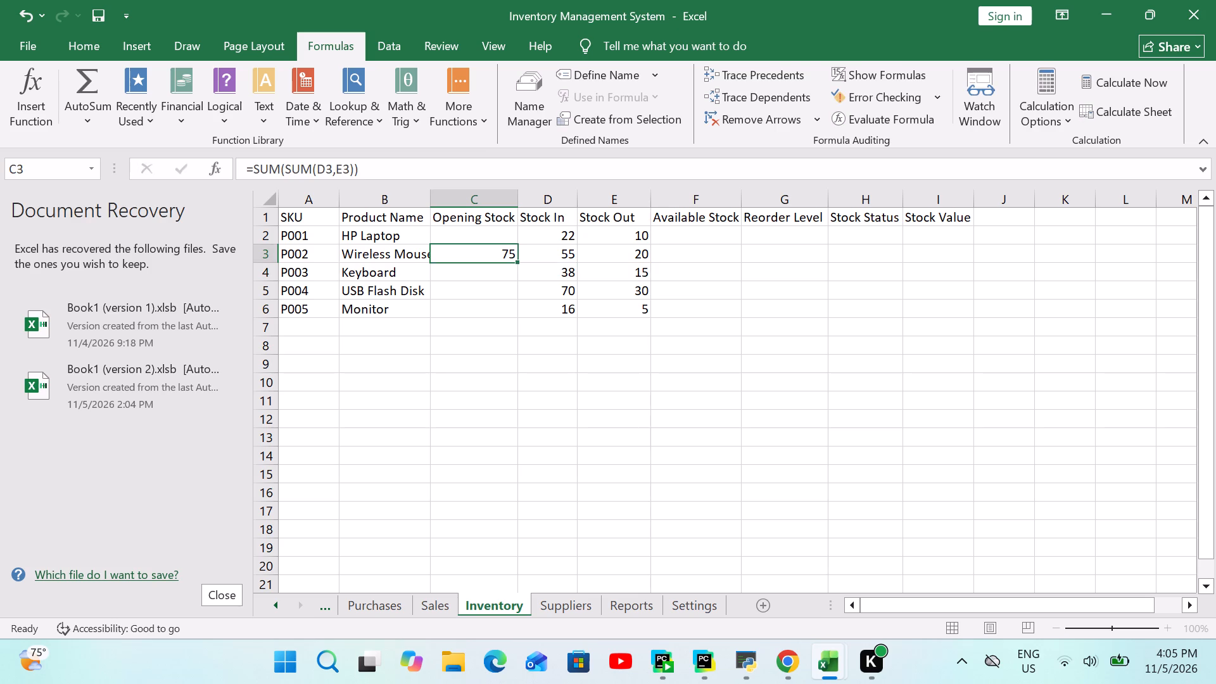
{"action": "key", "text": "BackSpace"}
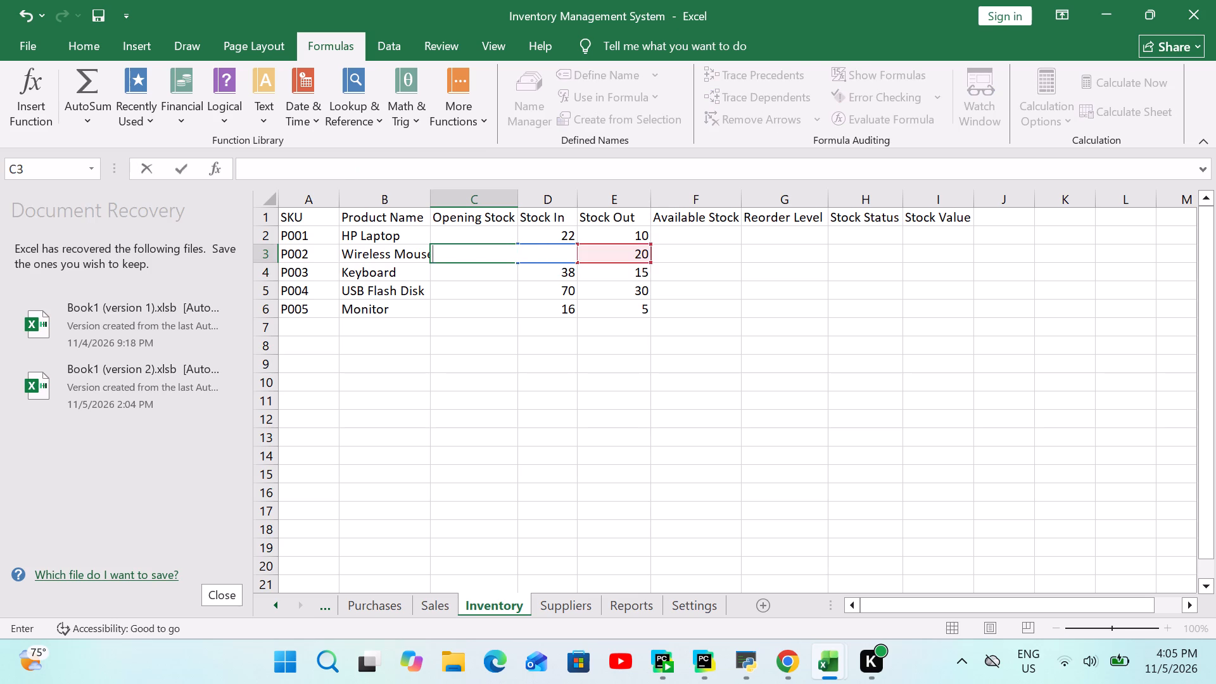
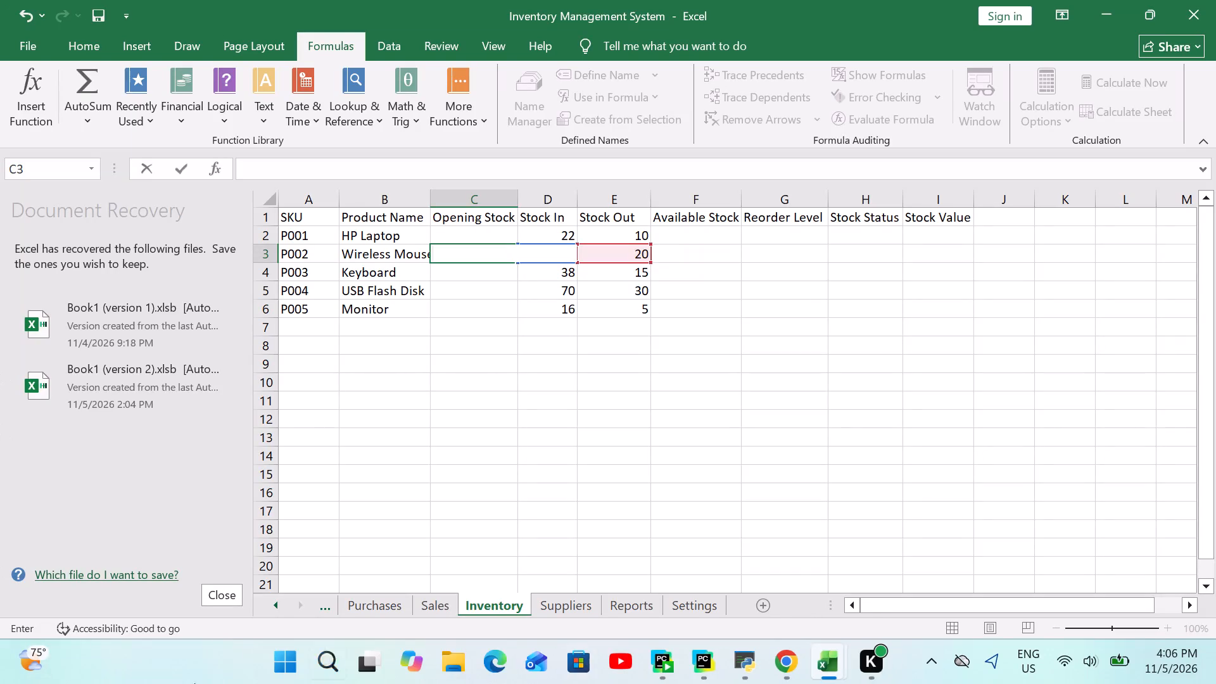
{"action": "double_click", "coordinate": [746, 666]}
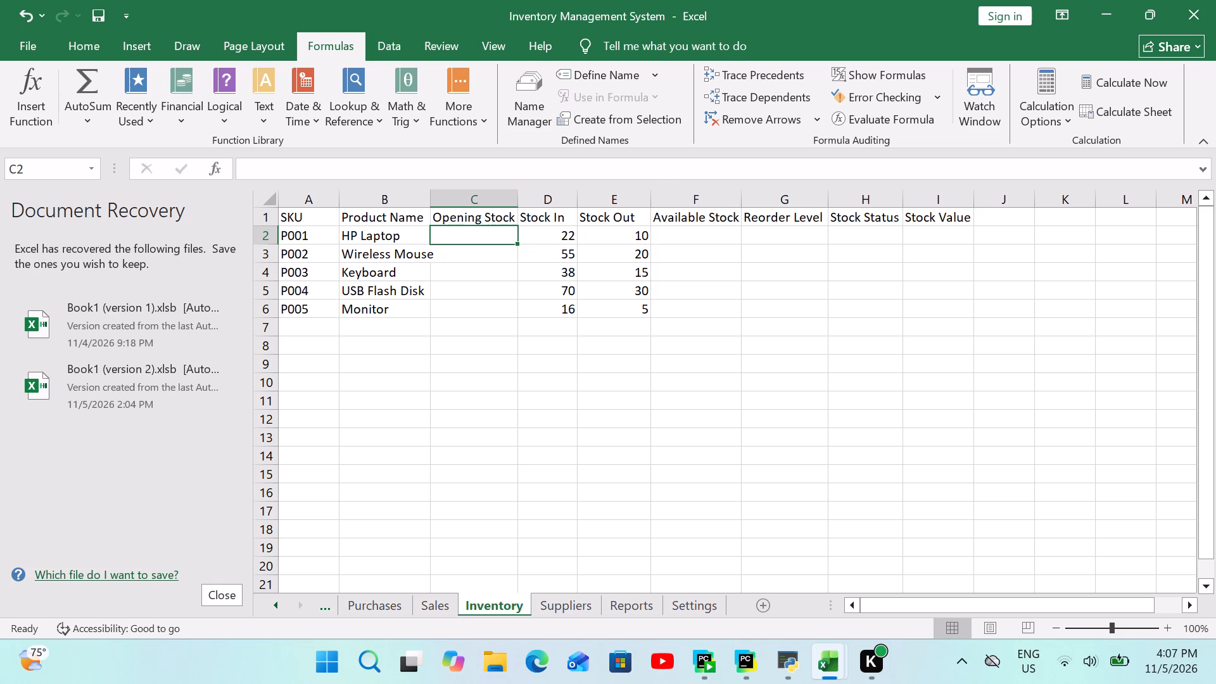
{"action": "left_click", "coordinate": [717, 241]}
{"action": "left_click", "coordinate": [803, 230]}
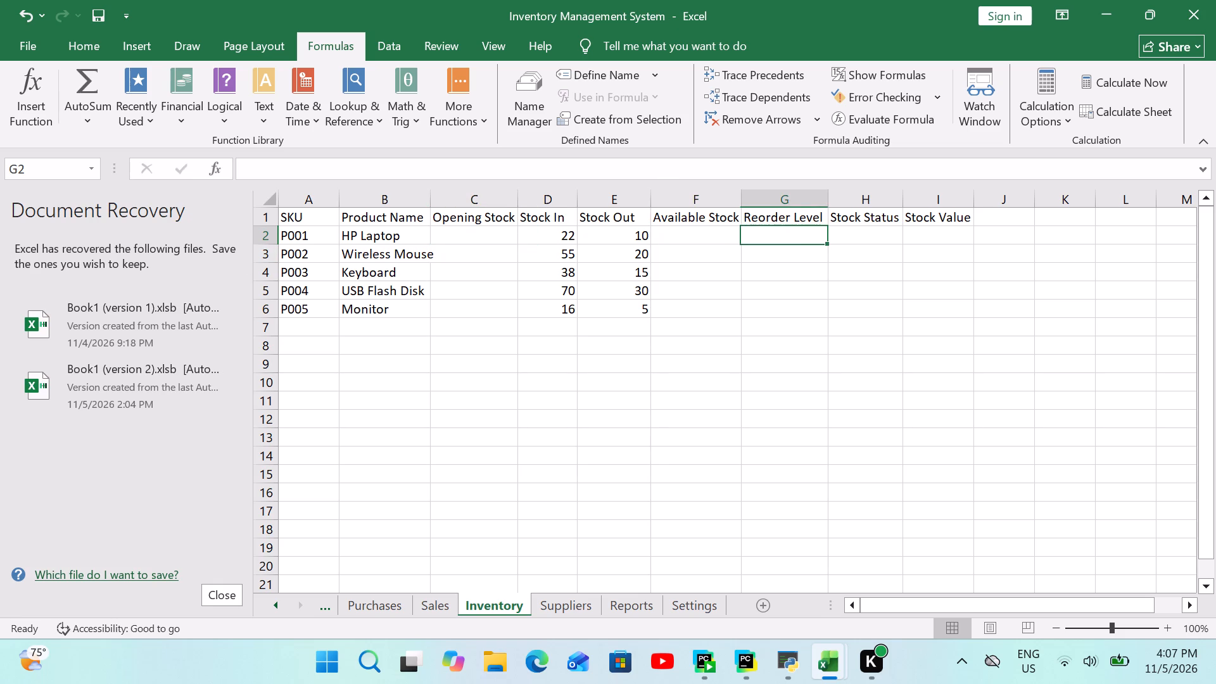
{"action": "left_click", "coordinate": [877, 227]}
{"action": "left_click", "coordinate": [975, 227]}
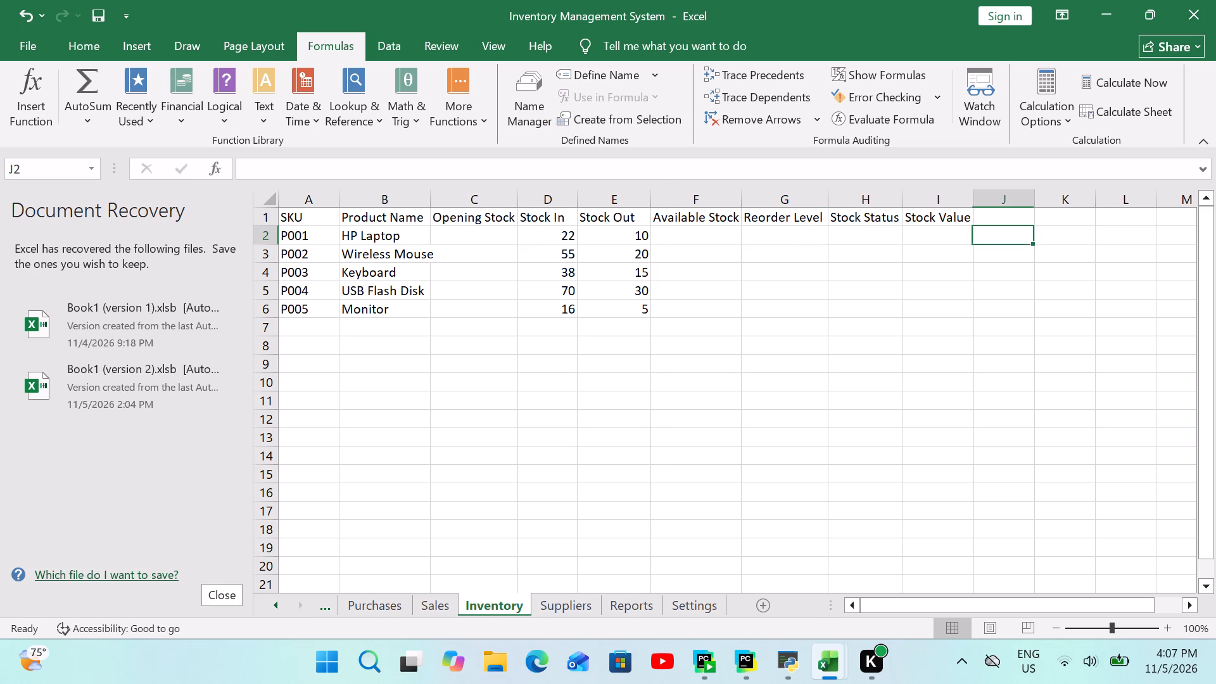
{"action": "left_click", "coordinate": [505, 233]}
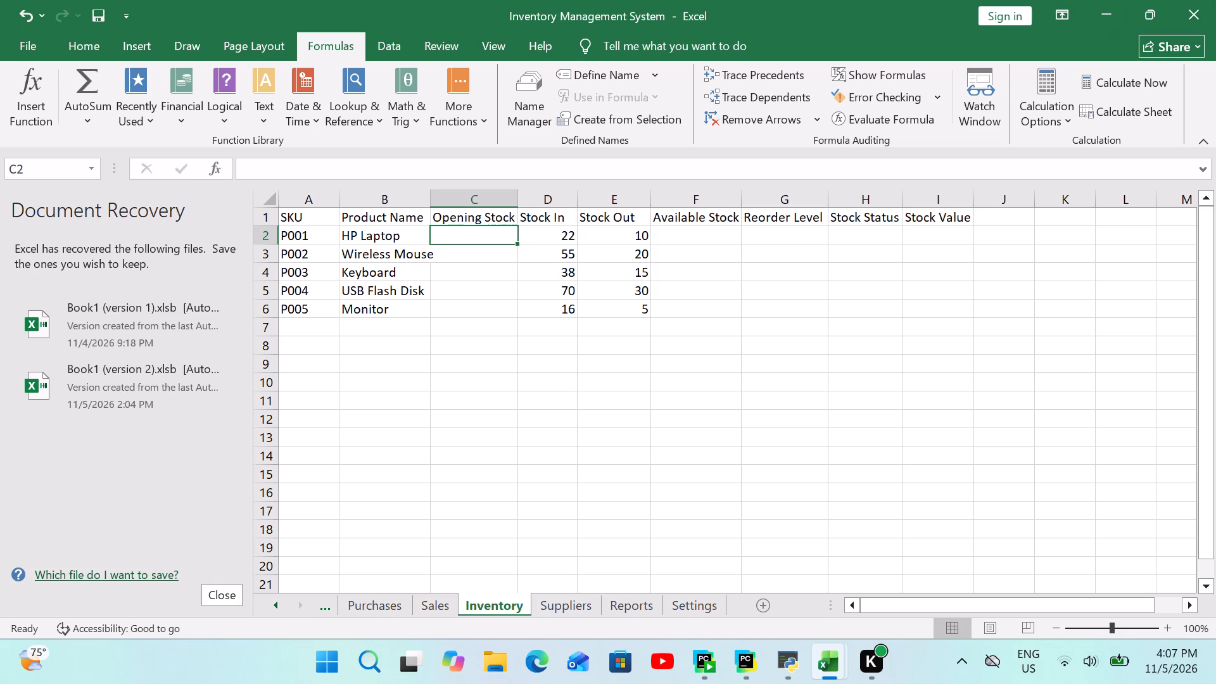
Launch WhatsApp from the pinned apps folder in the Windows Start menu.
{"action": "left_click", "coordinate": [325, 659]}
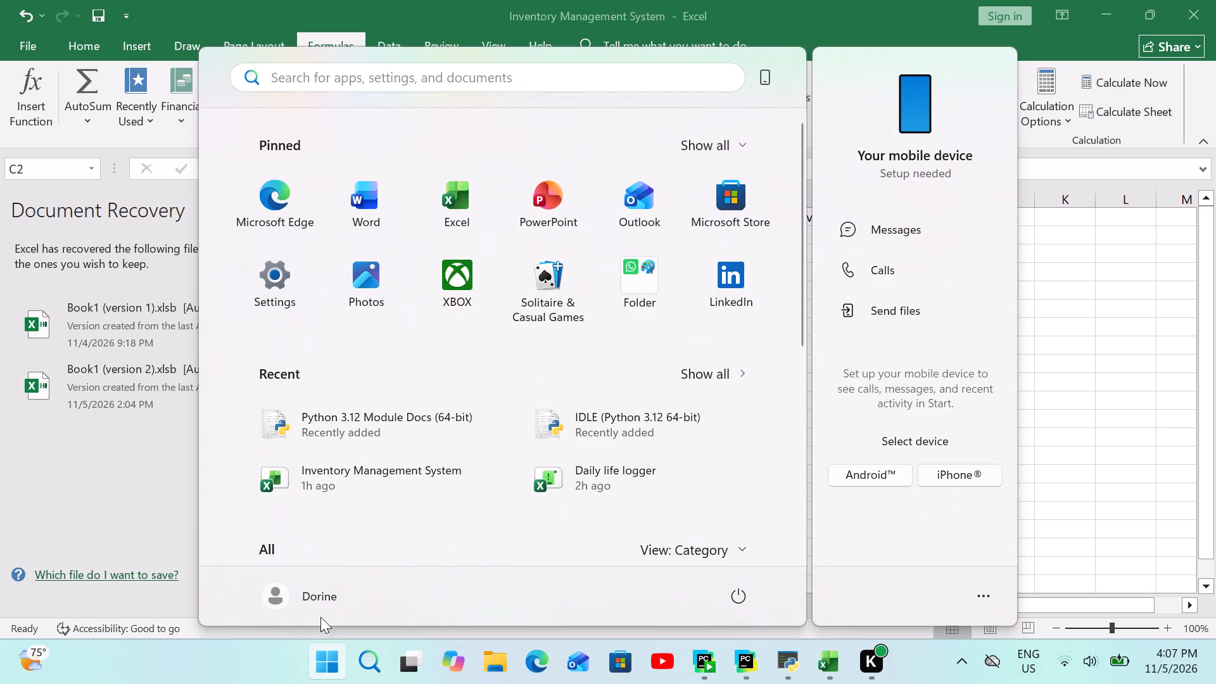
{"action": "left_click", "coordinate": [640, 275]}
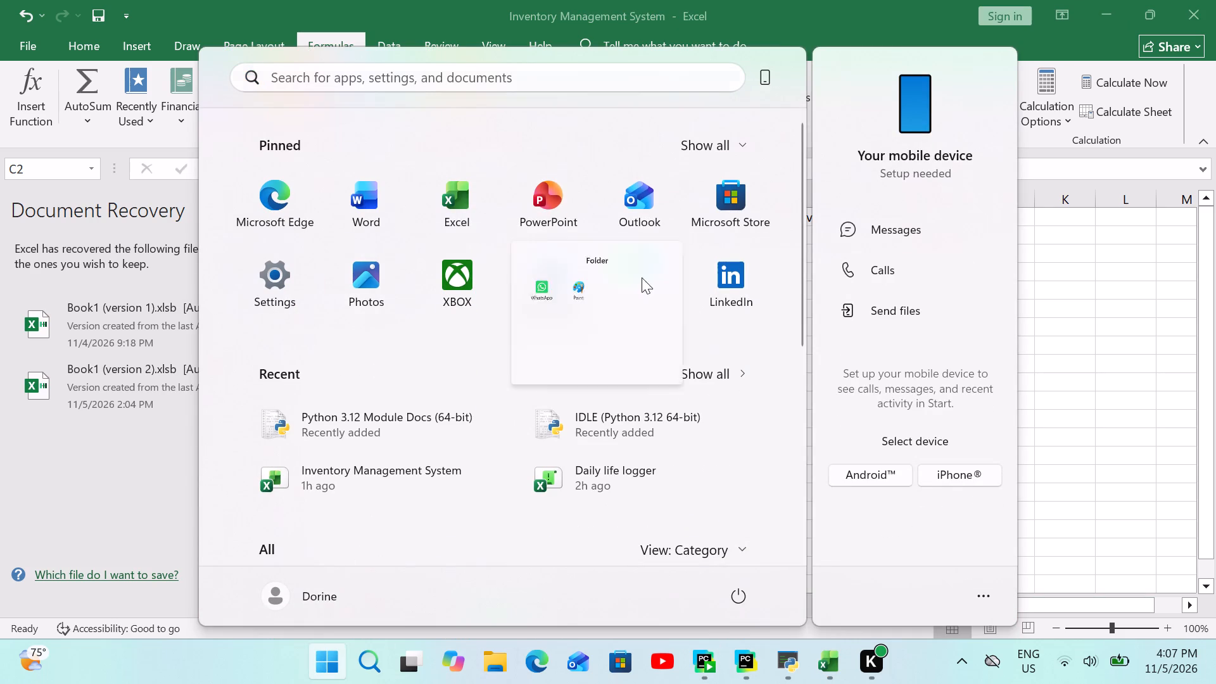
{"action": "left_click", "coordinate": [395, 298]}
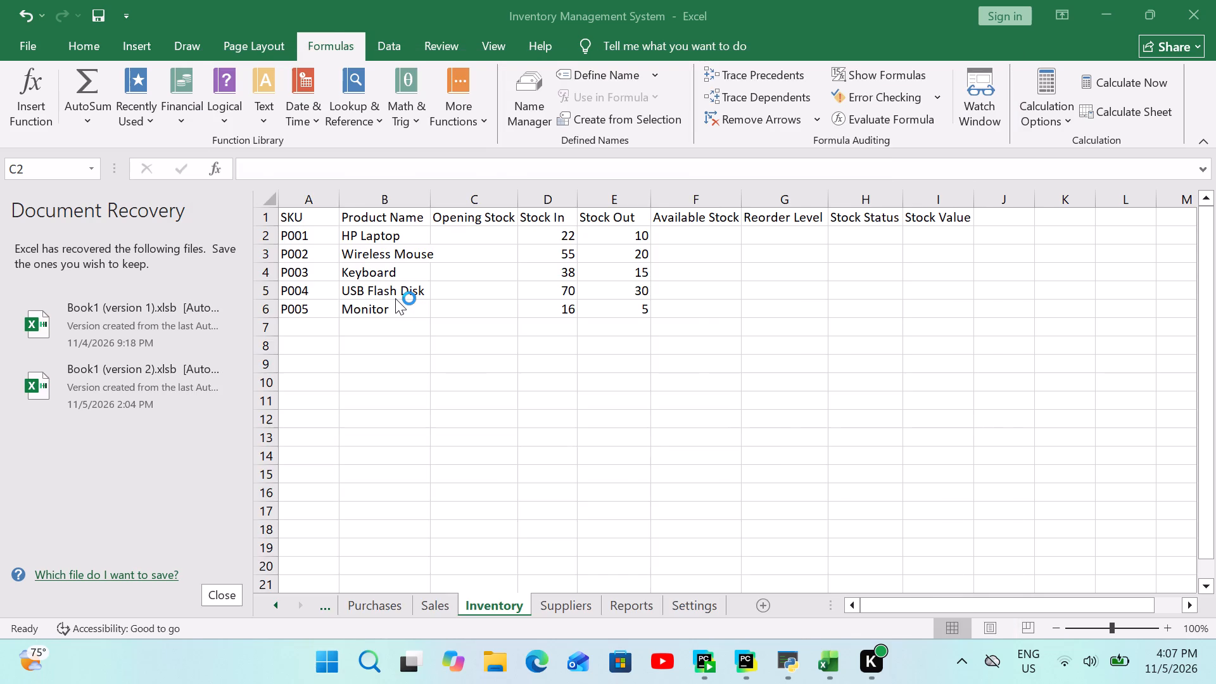
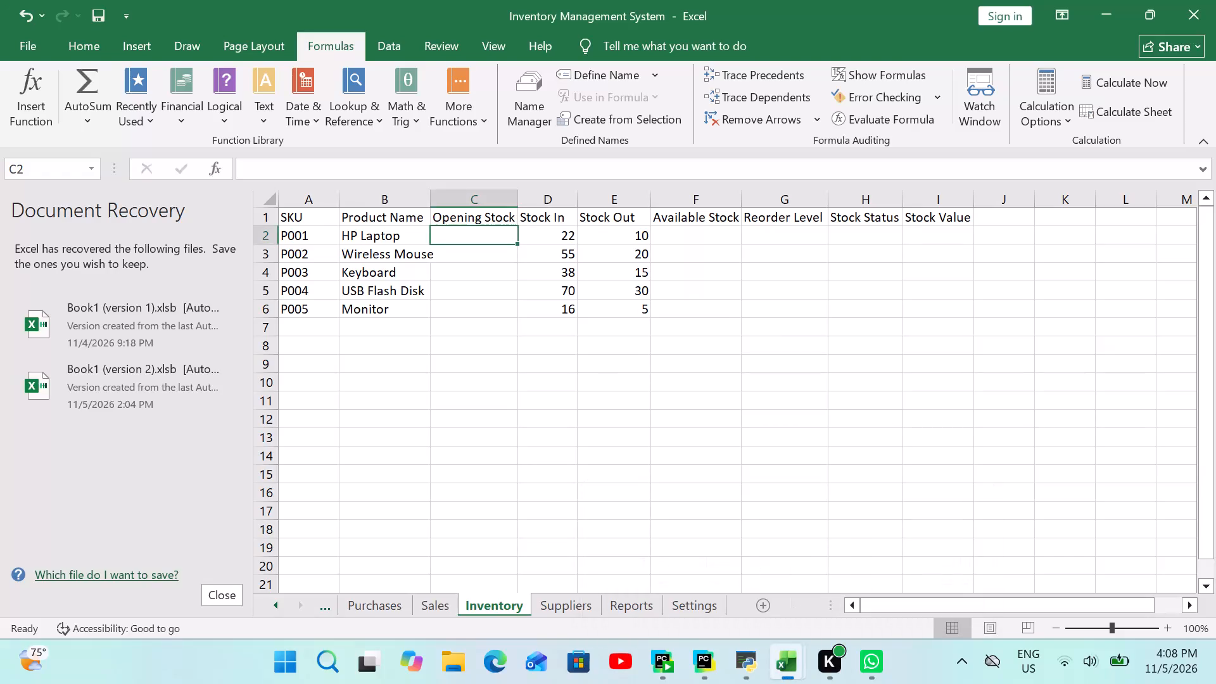
Paste the copied formula =XLOOKUP(A2,Tblproducts[SKU],Tblproducts[Reorder Level],0) into HP Laptop's Reorder Level cell, G2.
{"action": "left_click", "coordinate": [777, 244]}
{"action": "left_click", "coordinate": [777, 238]}
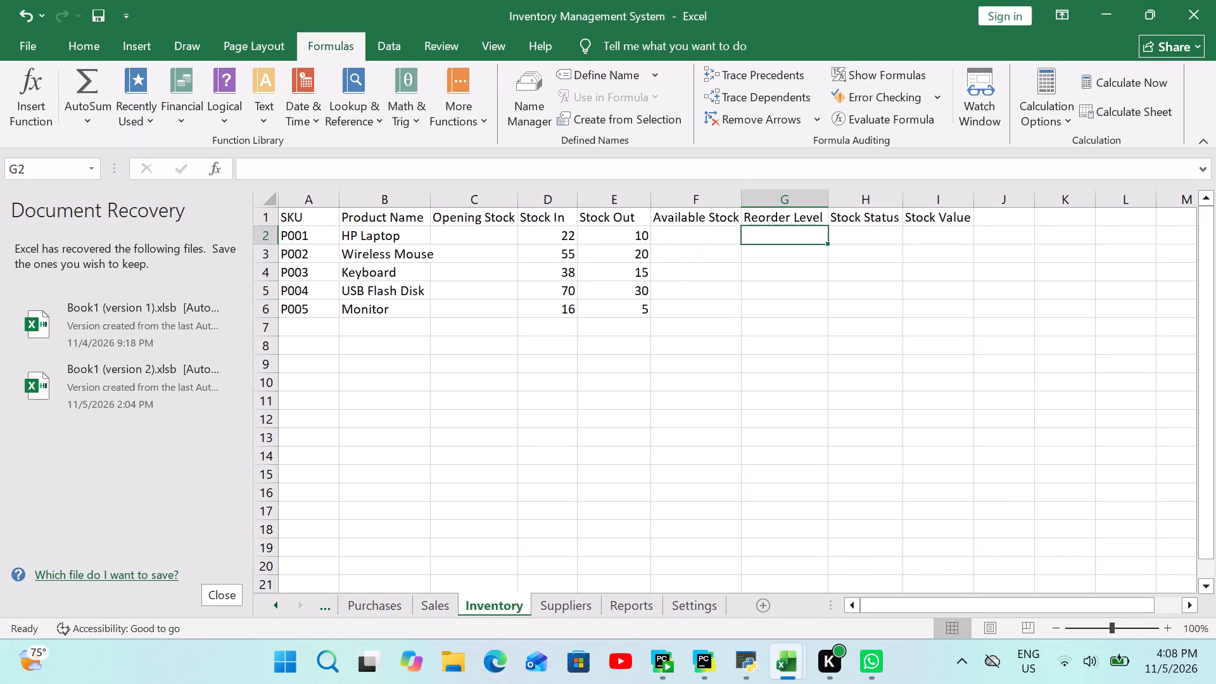
{"action": "key", "text": "ctrl+v"}
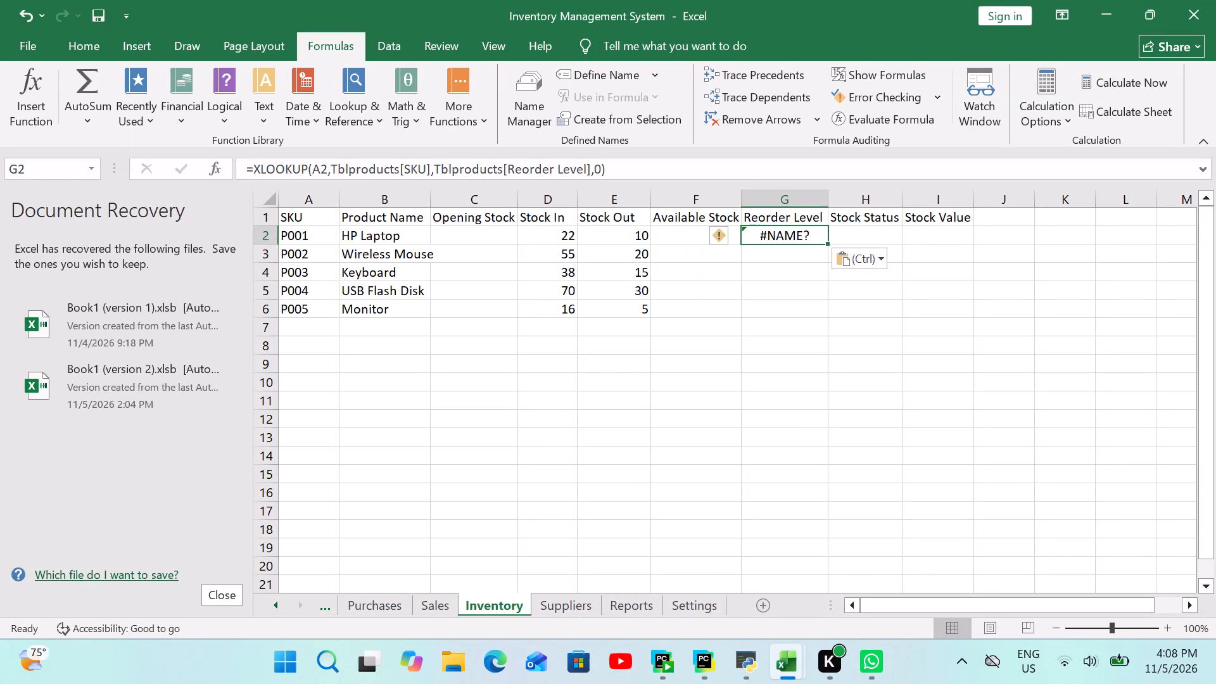
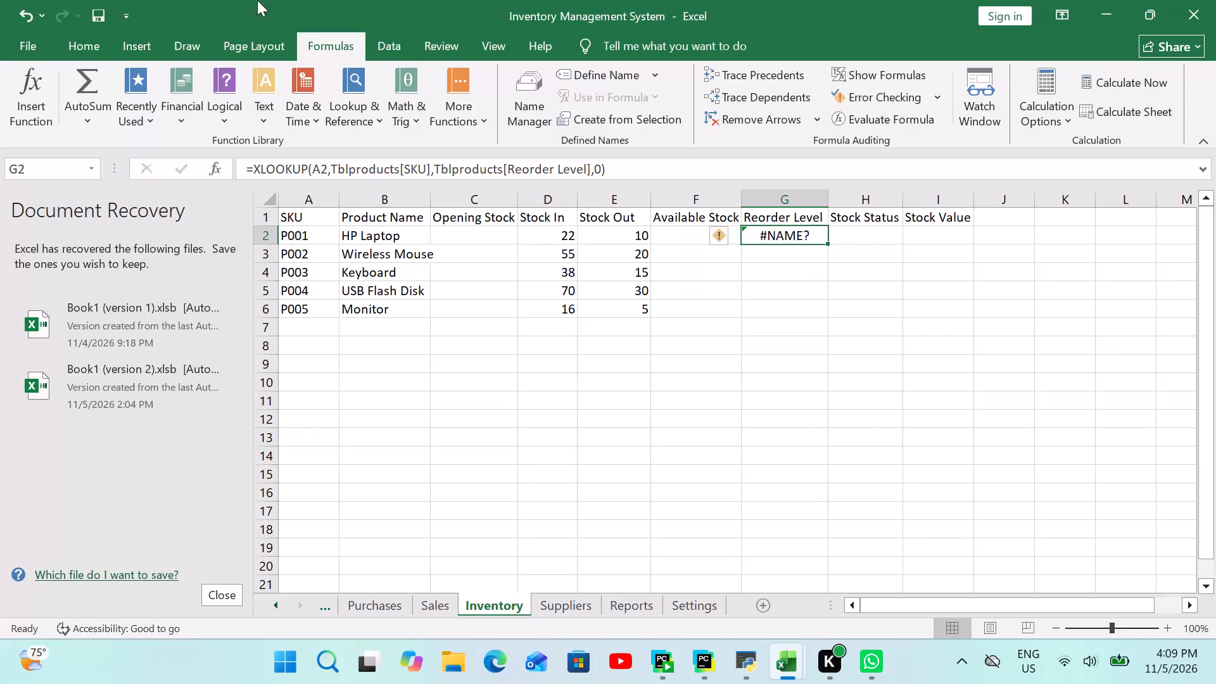
Clear the XLOOKUP formula from HP Laptop's Reorder Level cell, G2, and select its Opening Stock cell, C2.
{"action": "left_click", "coordinate": [812, 234]}
{"action": "double_click", "coordinate": [807, 235]}
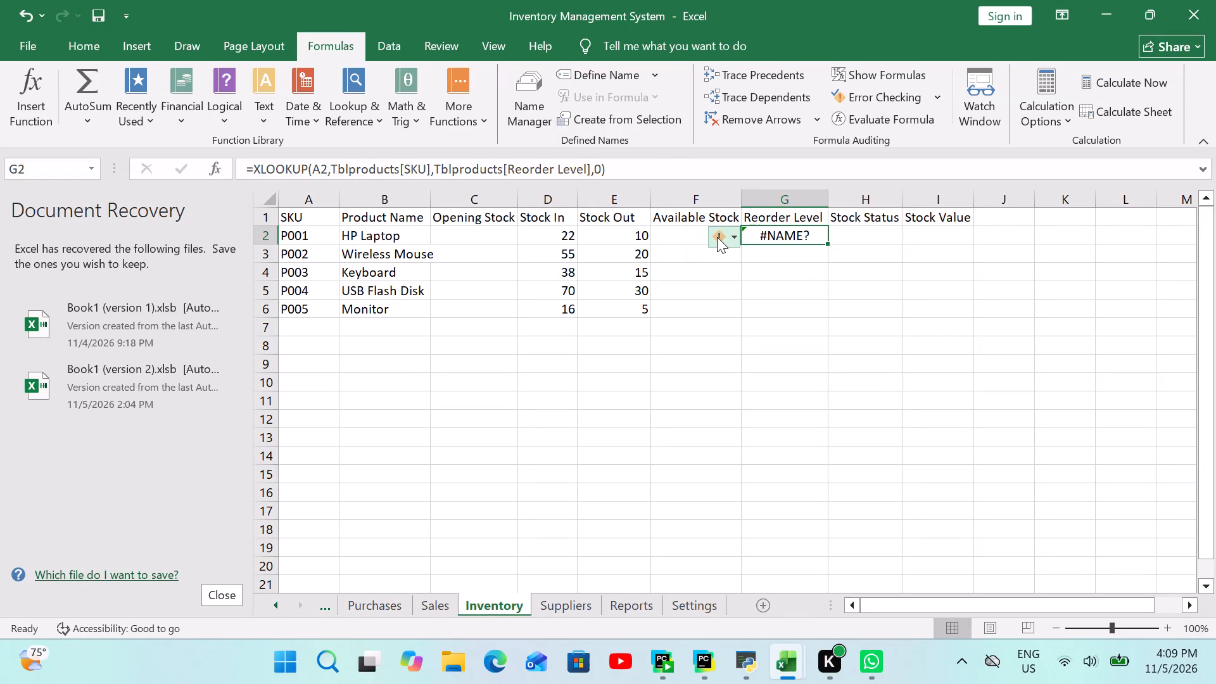
{"action": "left_click", "coordinate": [717, 237]}
{"action": "left_click", "coordinate": [810, 226]}
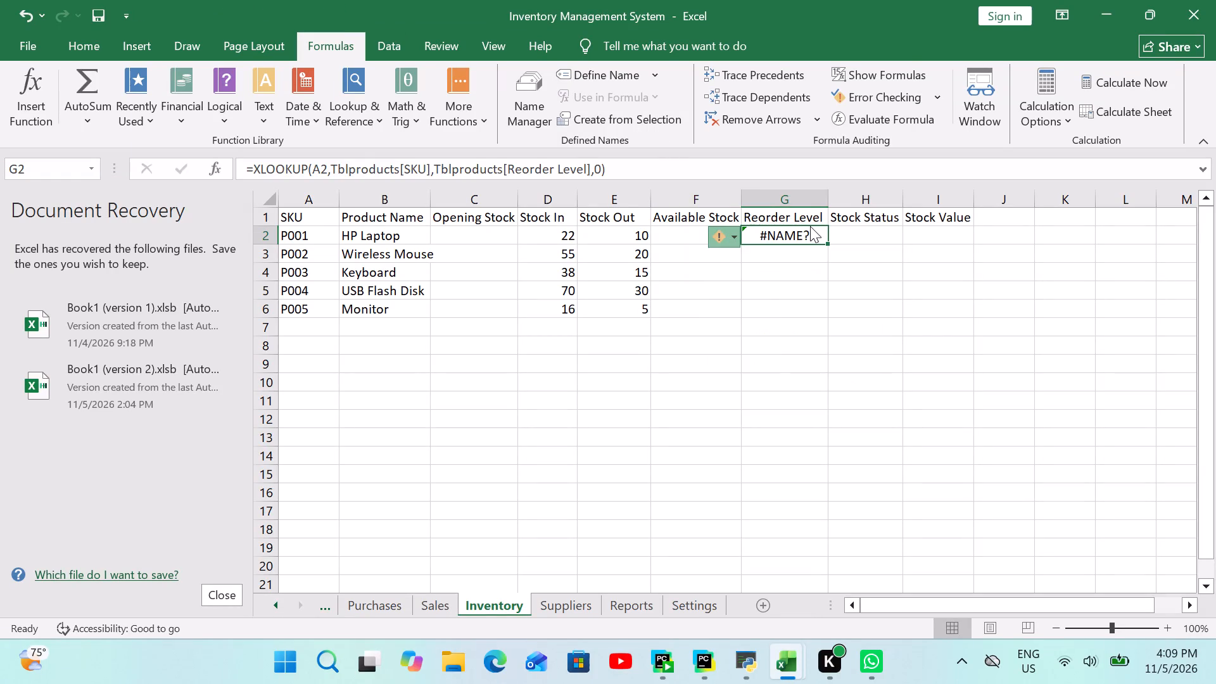
{"action": "left_click_drag", "start_coordinate": [813, 226], "coordinate": [813, 234]}
{"action": "left_click", "coordinate": [813, 234]}
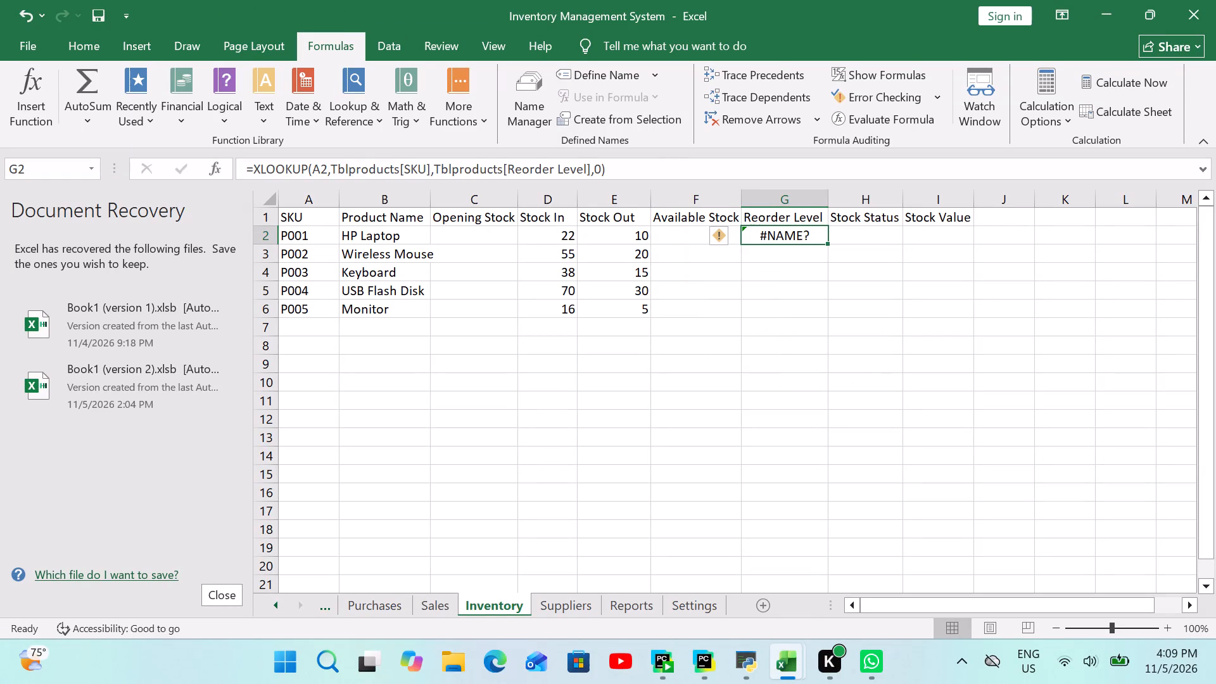
{"action": "key", "text": "BackSpace"}
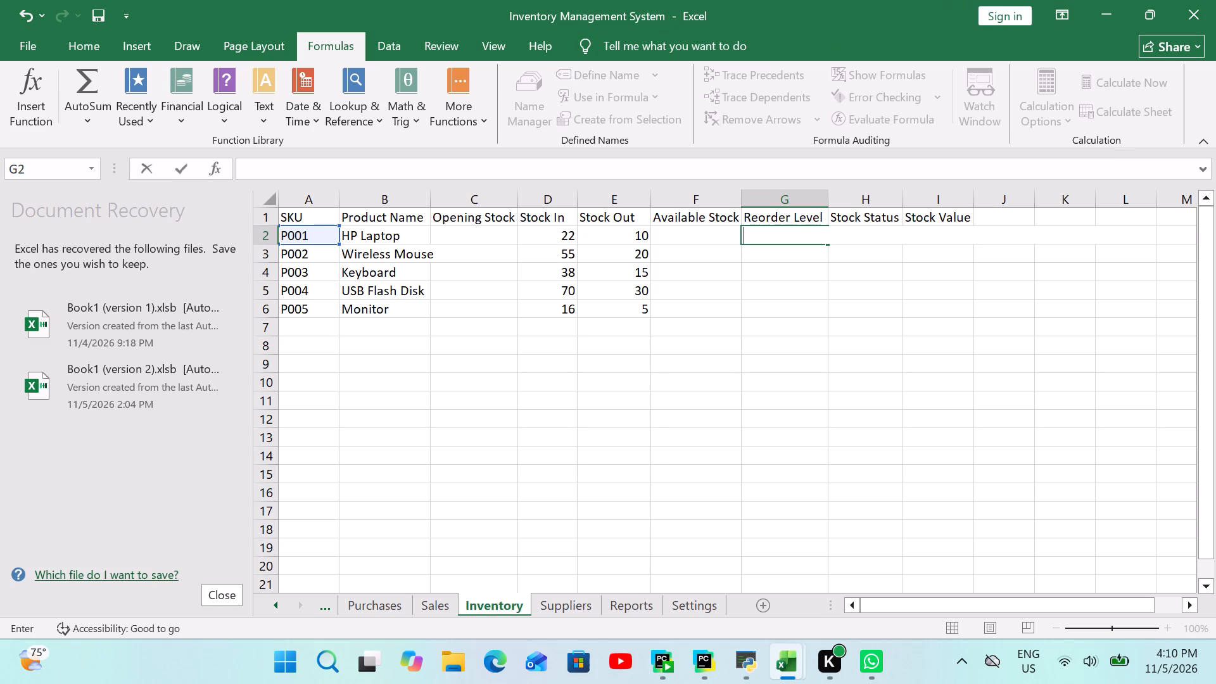
{"action": "left_click", "coordinate": [463, 241]}
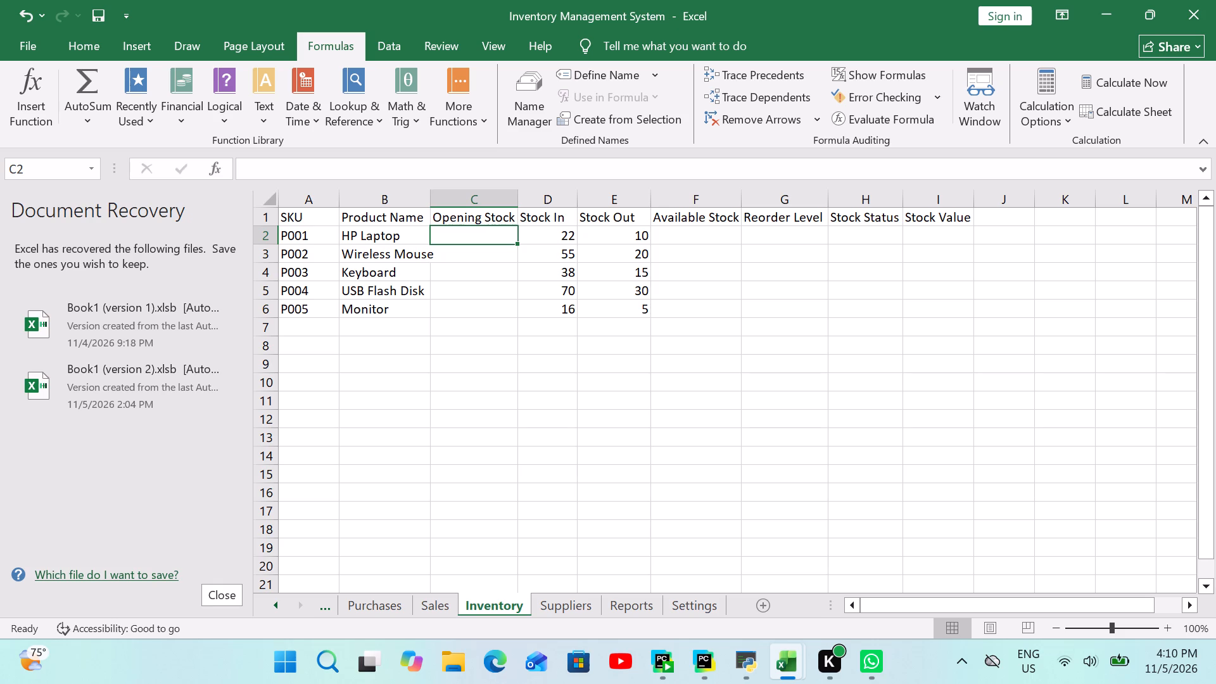
Move the Sales sheet ahead of the Purchases sheet in the workbook's sheet order.
{"action": "left_click", "coordinate": [456, 605]}
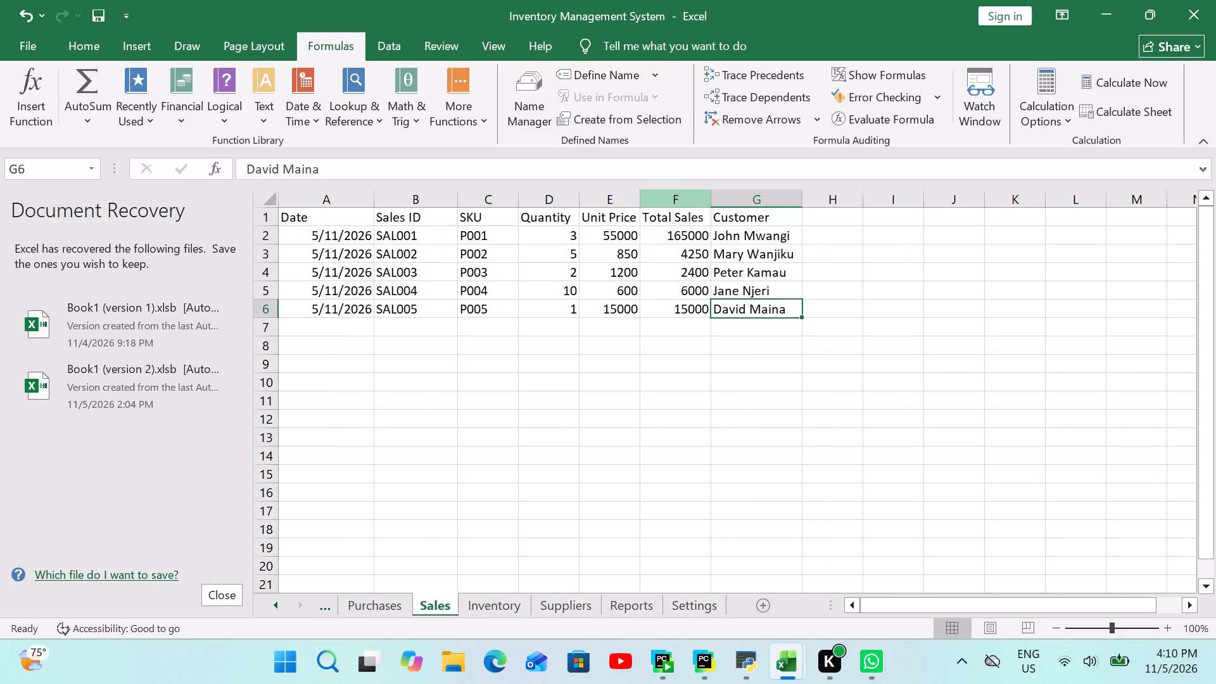
{"action": "left_click", "coordinate": [384, 609]}
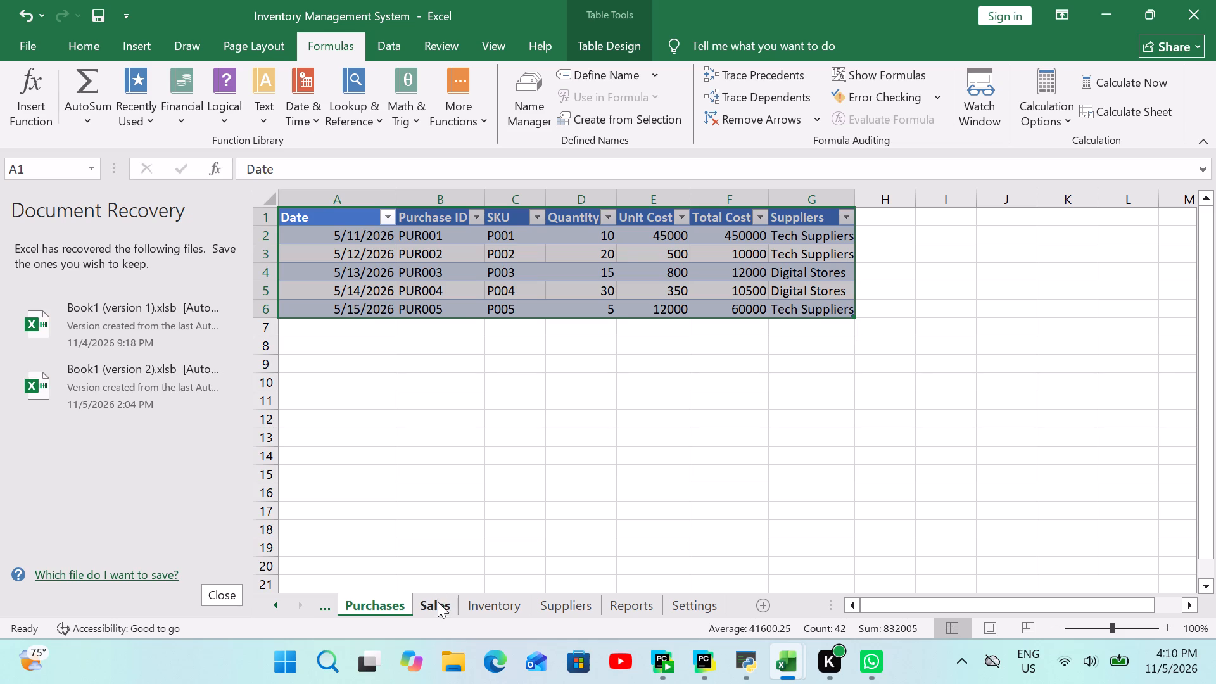
{"action": "left_click_drag", "start_coordinate": [438, 602], "coordinate": [410, 617]}
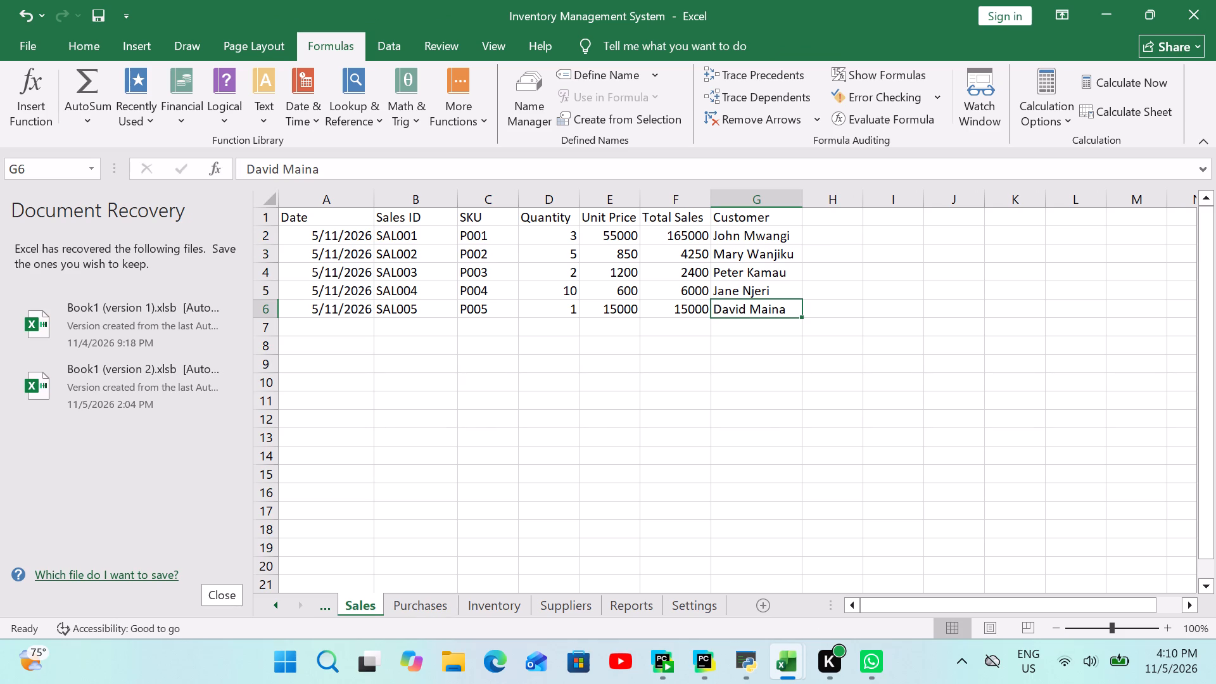
Look through the Purchases, Suppliers and Products sheets for the products' opening stock figures.
{"action": "scroll", "coordinate": [362, 616], "scroll_direction": "down", "scroll_amount": 1}
{"action": "left_click", "coordinate": [428, 601]}
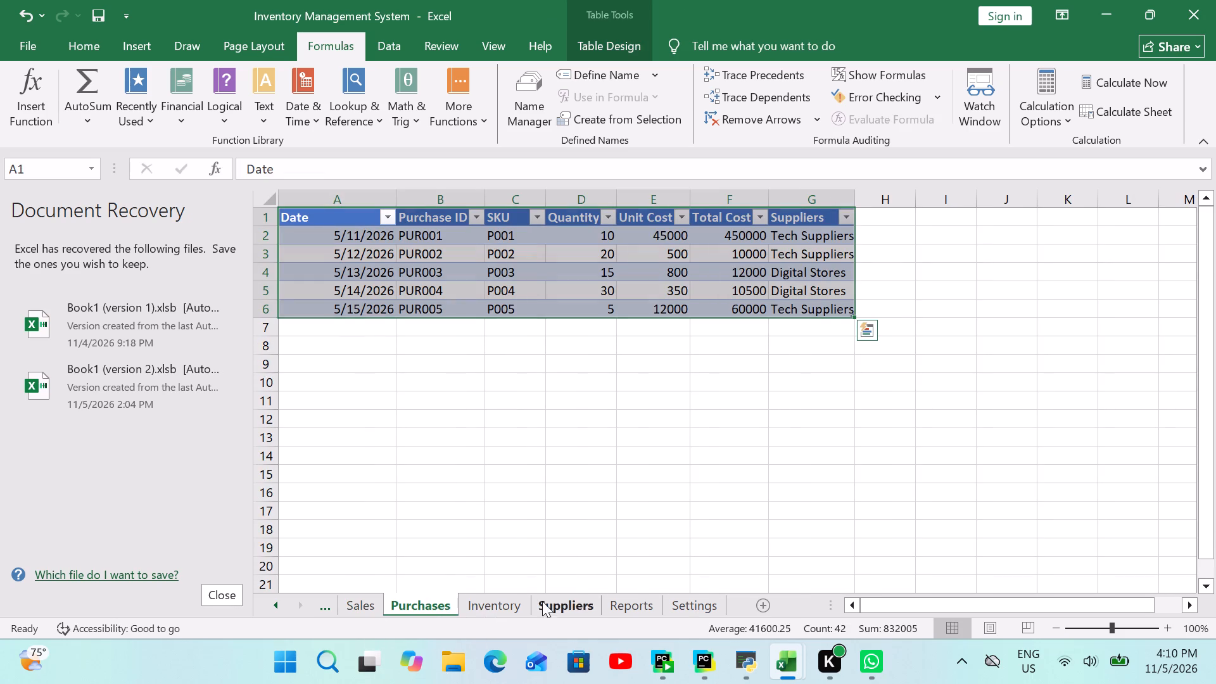
{"action": "left_click", "coordinate": [572, 610]}
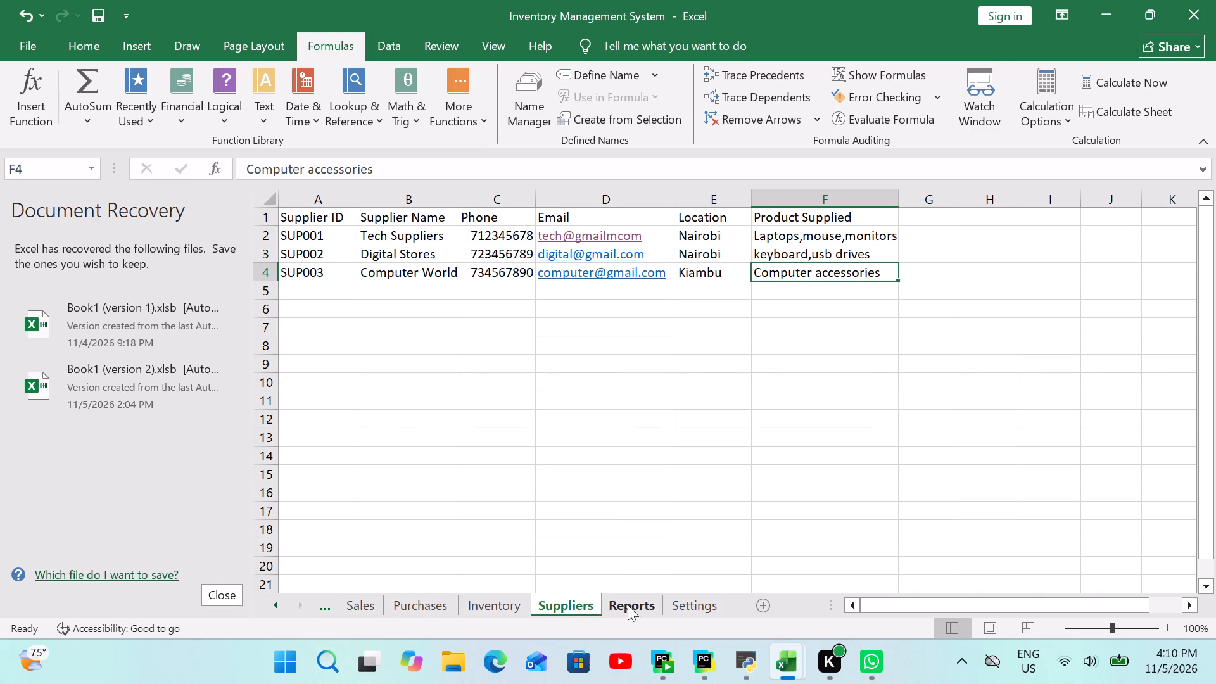
{"action": "scroll", "coordinate": [475, 621], "scroll_direction": "down", "scroll_amount": 1}
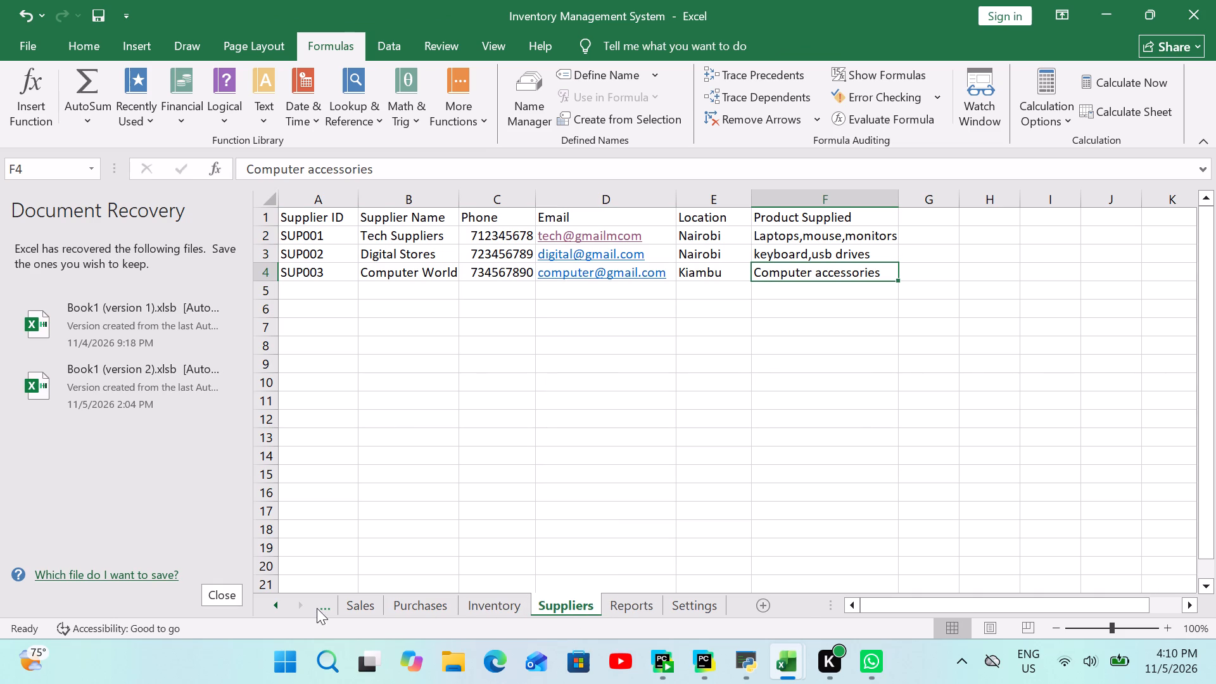
{"action": "left_click", "coordinate": [322, 605]}
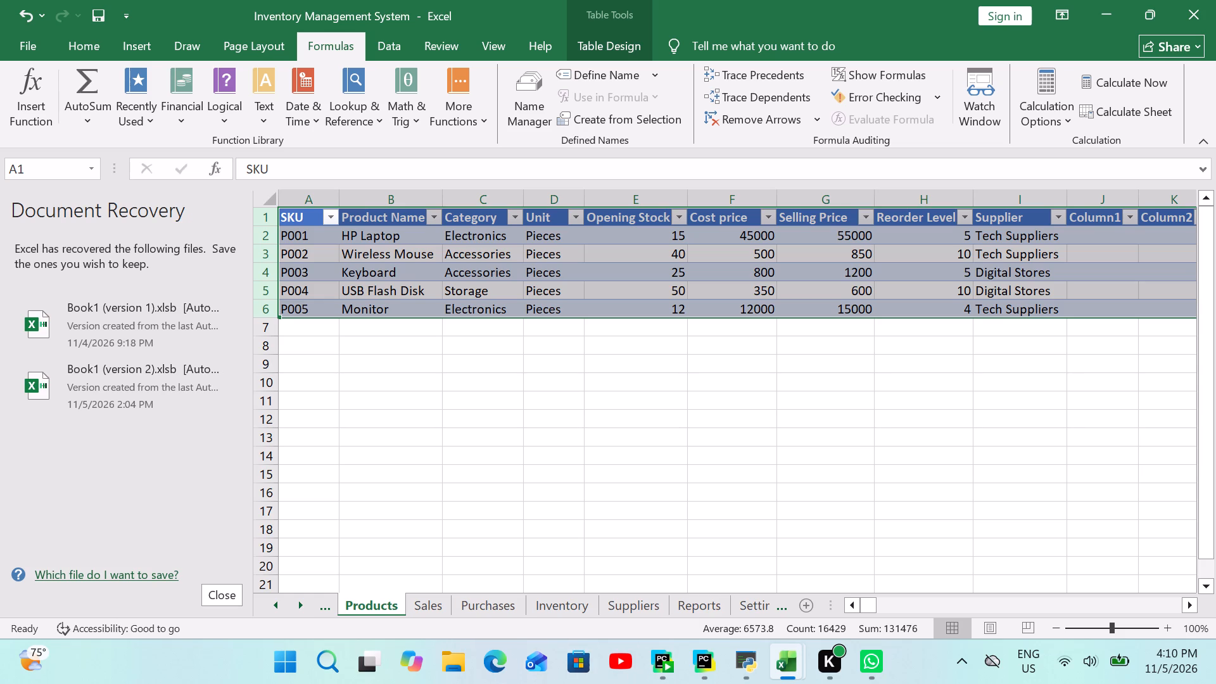
On the Inventory sheet, enter Opening Stock values of 15 for HP Laptop, 40 for Wireless Mouse and 25 for Keyboard.
{"action": "left_click", "coordinate": [572, 607]}
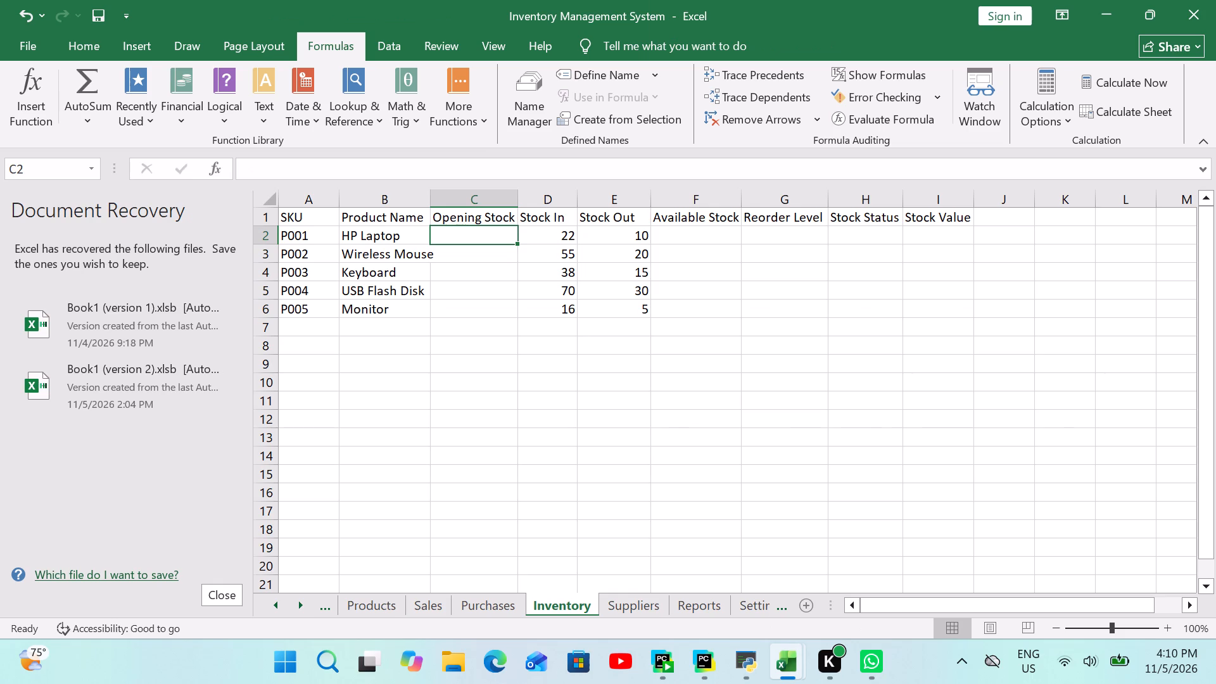
{"action": "left_click", "coordinate": [499, 240]}
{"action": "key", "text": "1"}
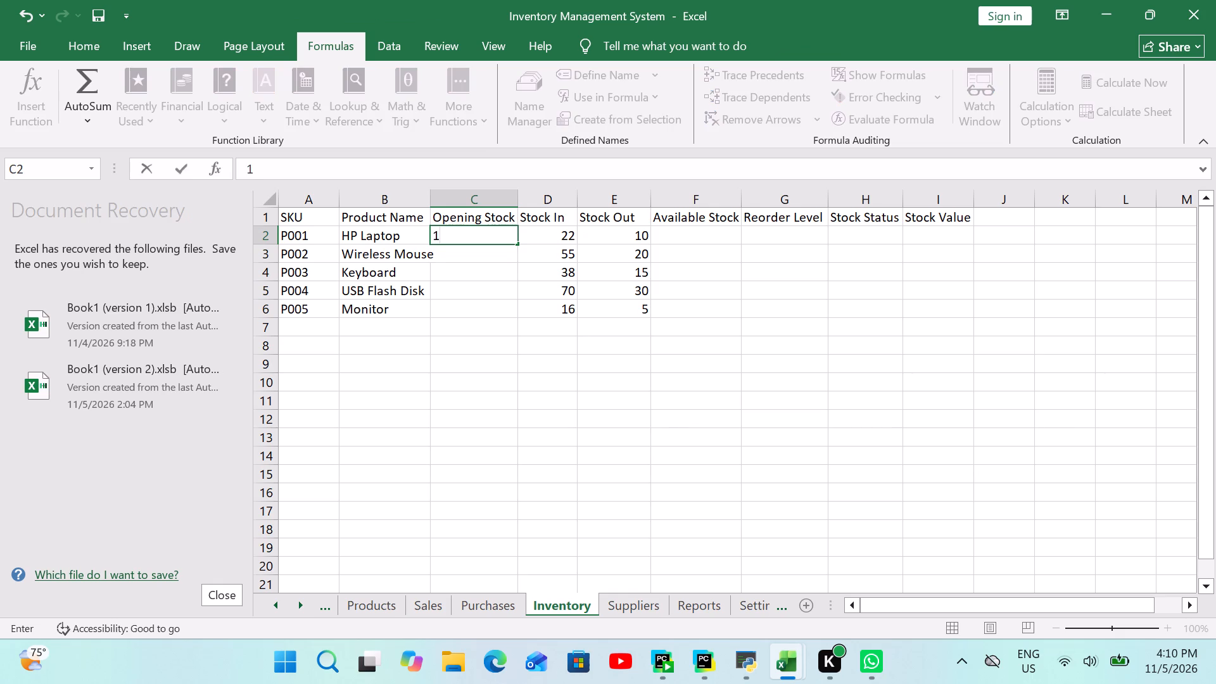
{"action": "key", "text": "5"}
{"action": "left_click_drag", "start_coordinate": [464, 248], "coordinate": [456, 251]}
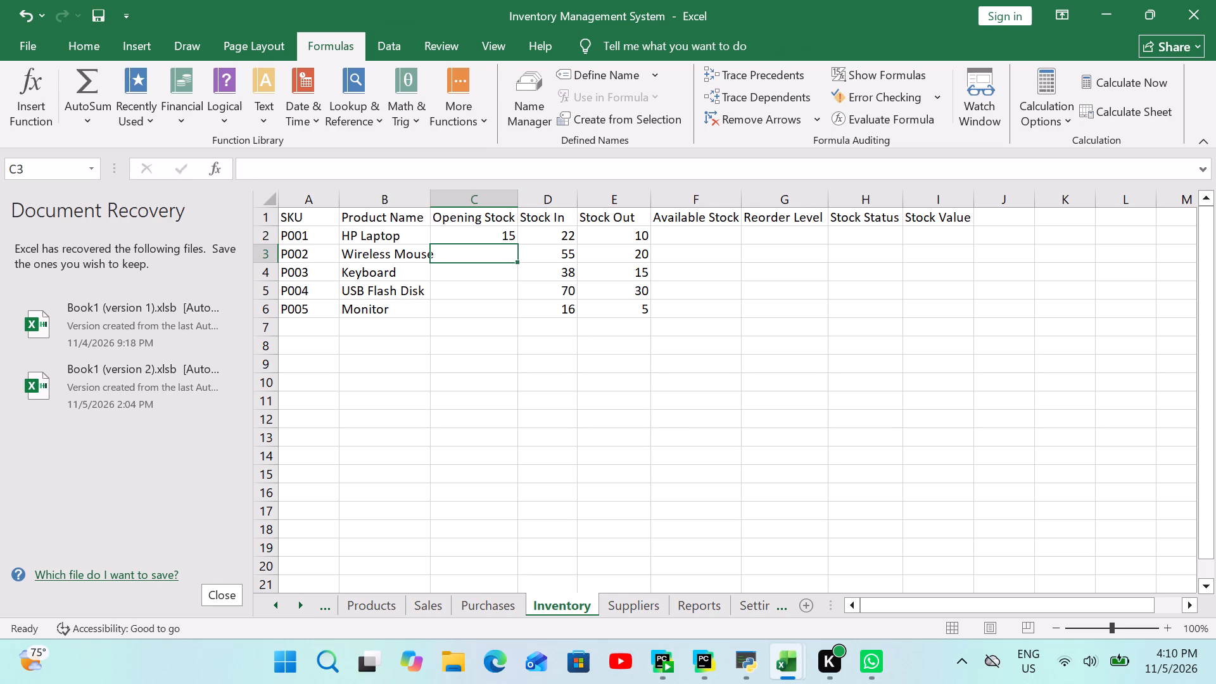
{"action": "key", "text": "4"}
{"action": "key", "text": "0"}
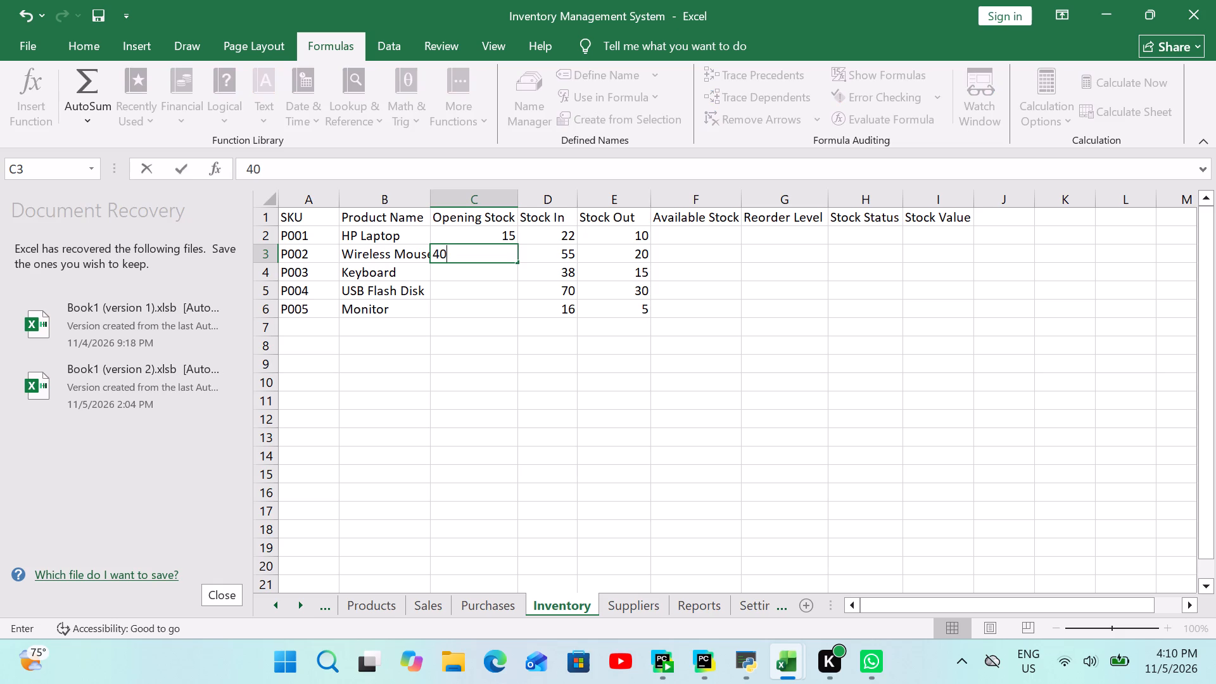
{"action": "left_click", "coordinate": [510, 278]}
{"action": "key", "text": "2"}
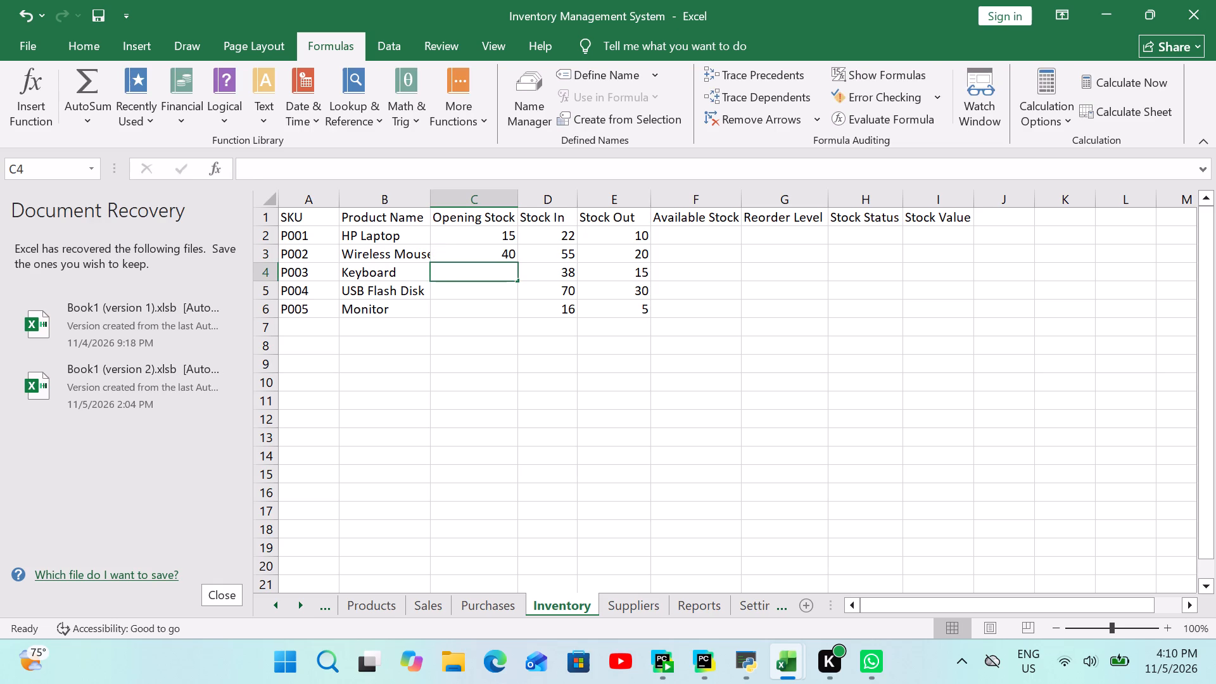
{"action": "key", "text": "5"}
{"action": "left_click", "coordinate": [516, 296]}
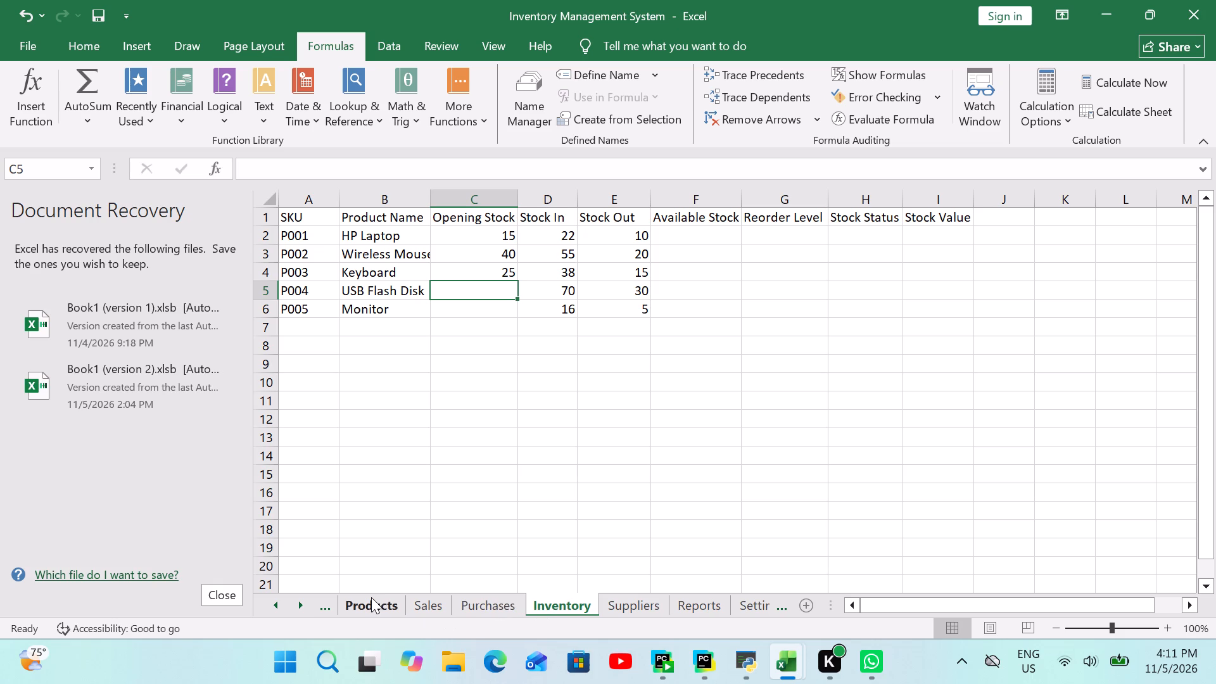
Check the Products sheet for the opening stock of USB Flash Disk and Monitor.
{"action": "left_click", "coordinate": [333, 599]}
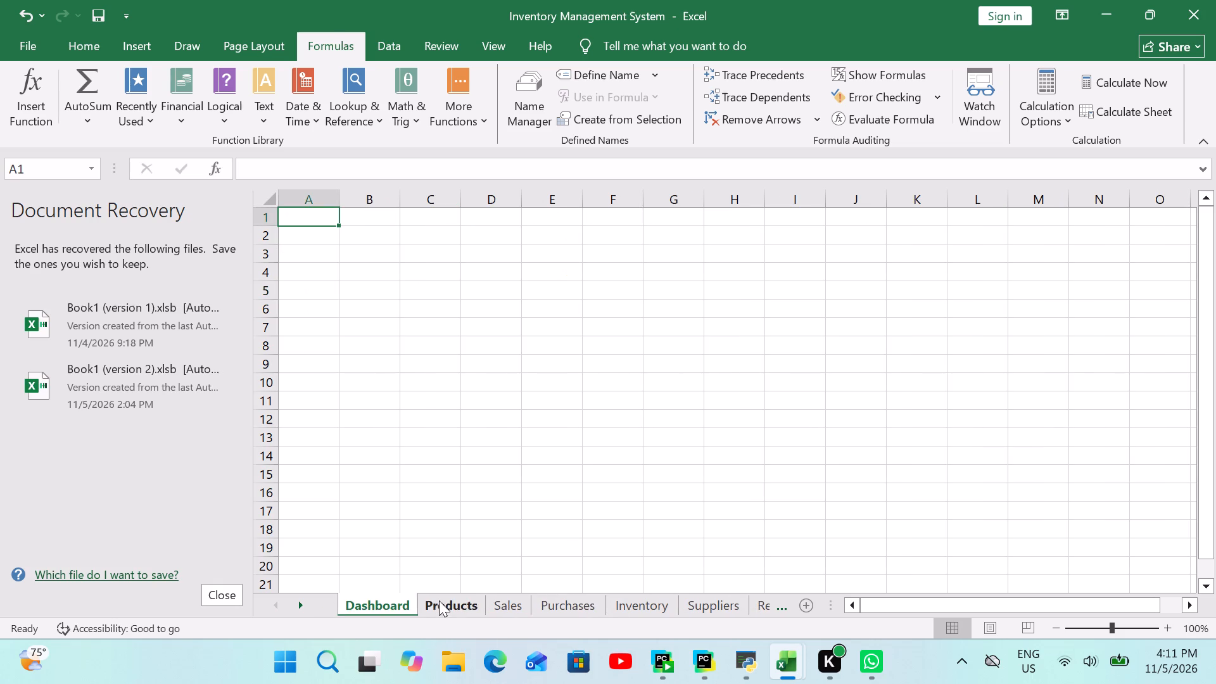
{"action": "left_click", "coordinate": [439, 603]}
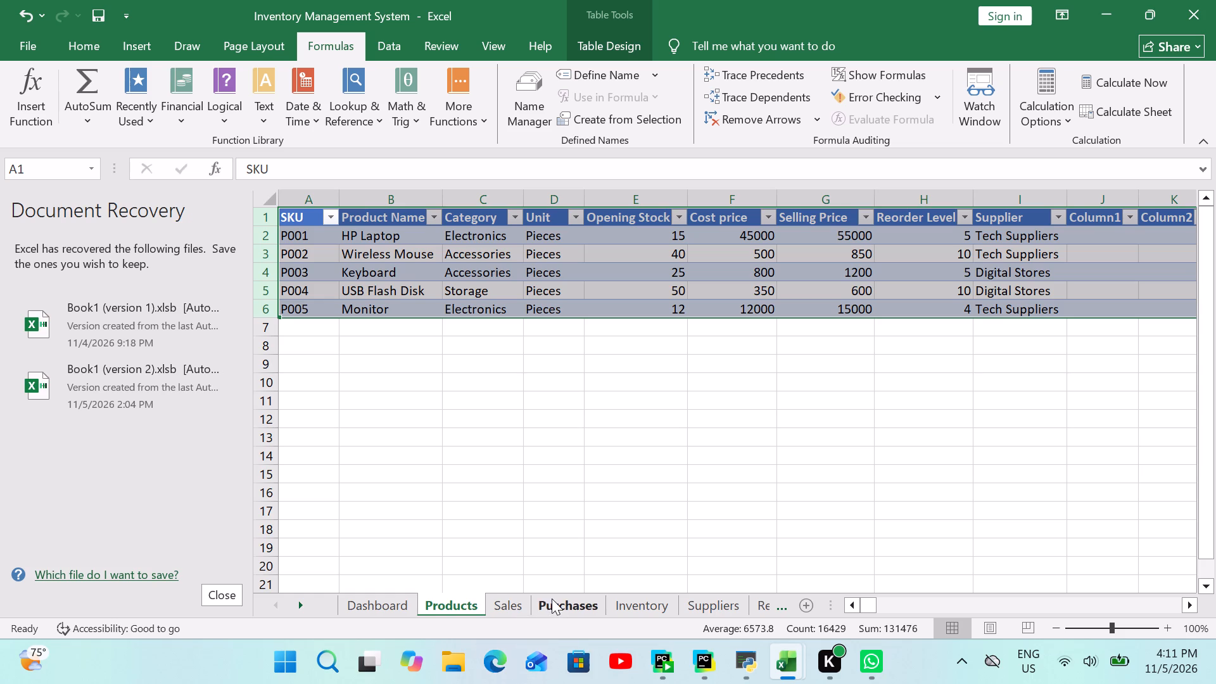
On the Inventory sheet, enter Opening Stock of 50 for USB Flash Disk and 12 for Monitor.
{"action": "left_click", "coordinate": [626, 598]}
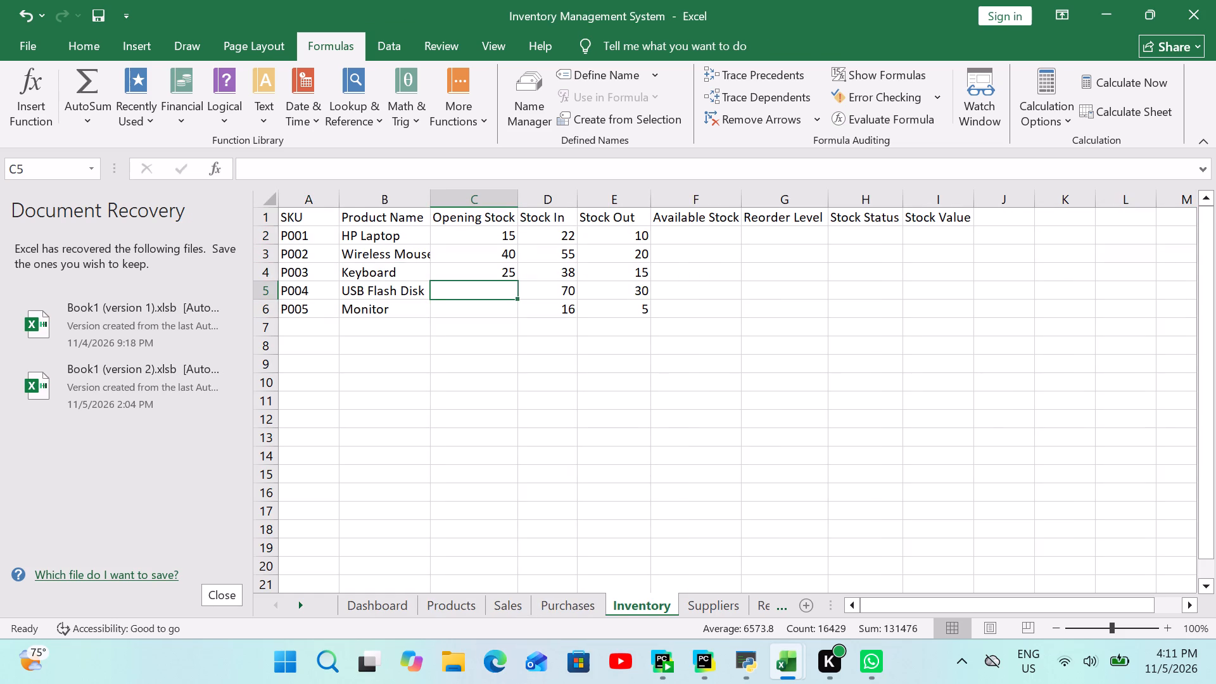
{"action": "key", "text": "5"}
{"action": "key", "text": "0"}
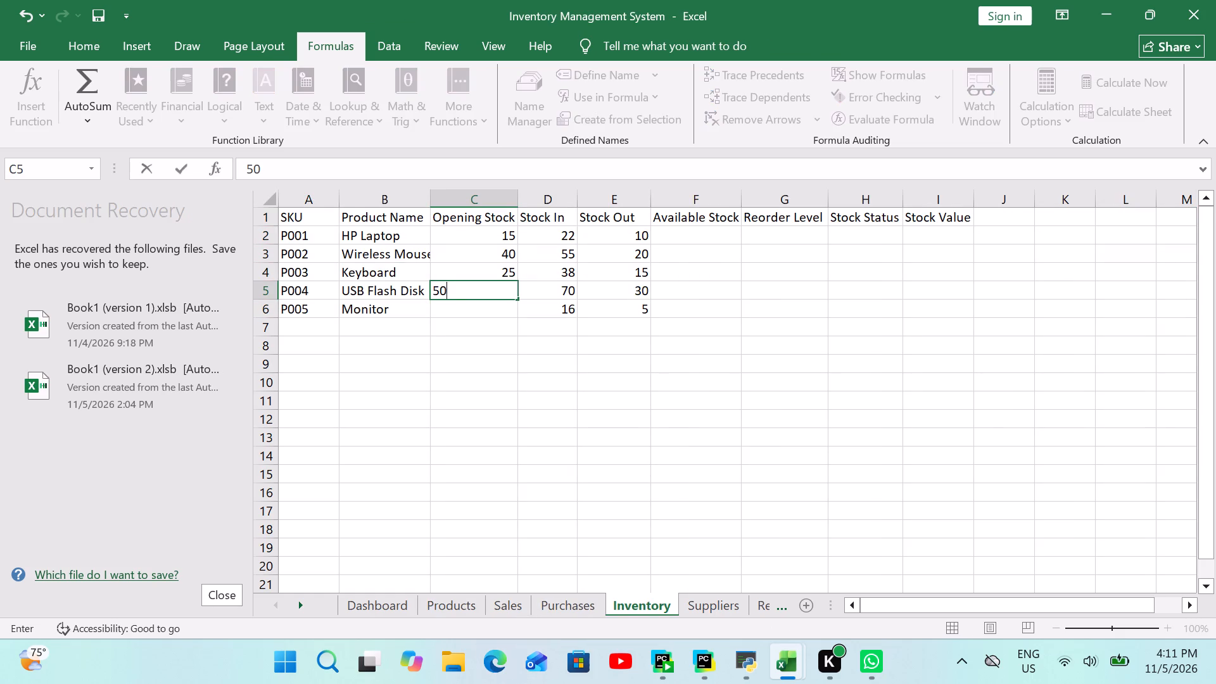
{"action": "left_click", "coordinate": [486, 310]}
{"action": "key", "text": "1"}
{"action": "key", "text": "2"}
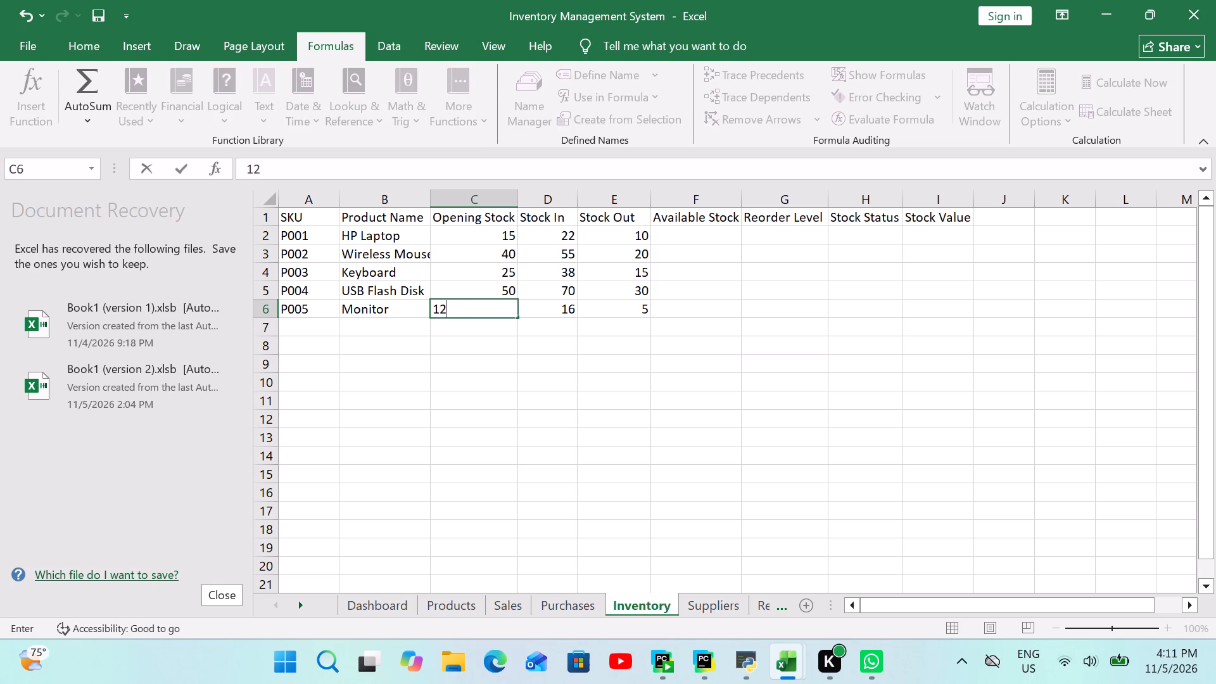
{"action": "left_click", "coordinate": [608, 301]}
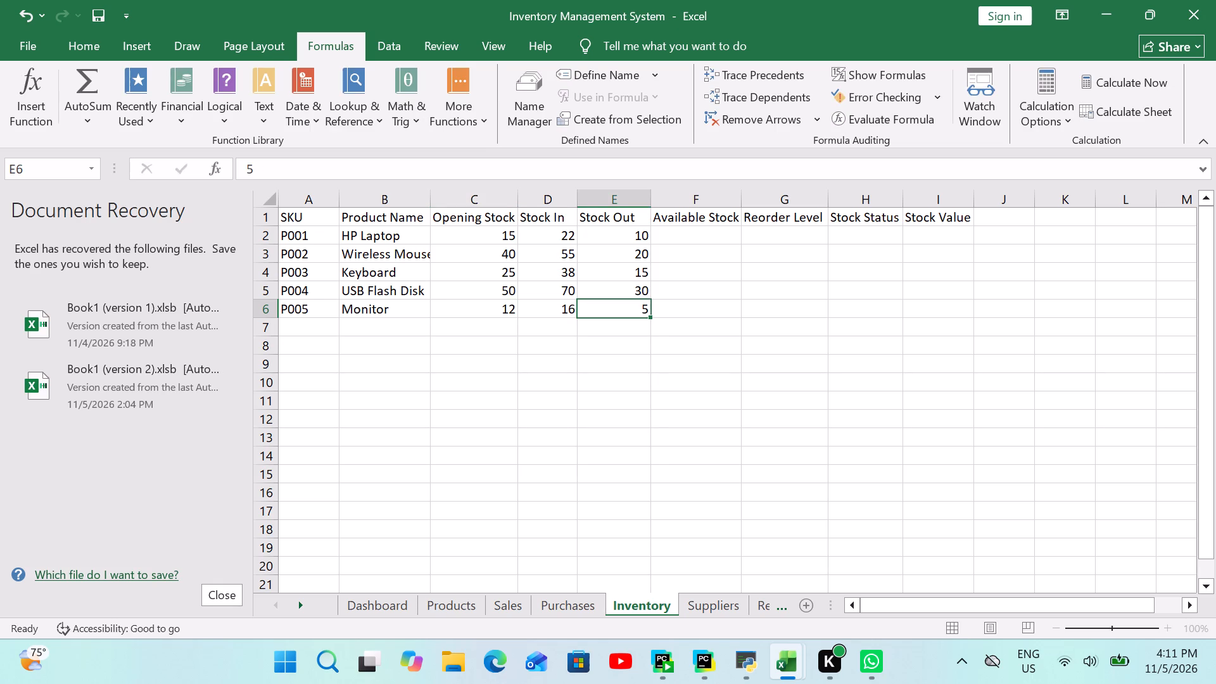
Select the Available Stock cell F2 for HP Laptop.
{"action": "left_click", "coordinate": [688, 243]}
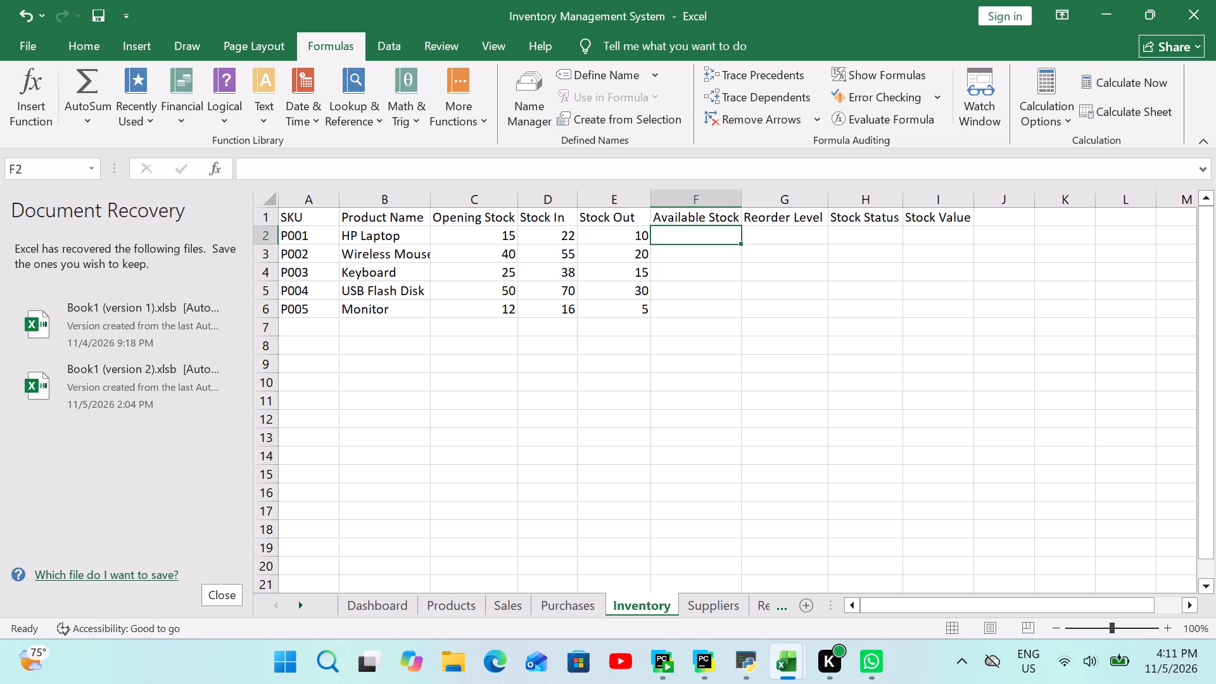
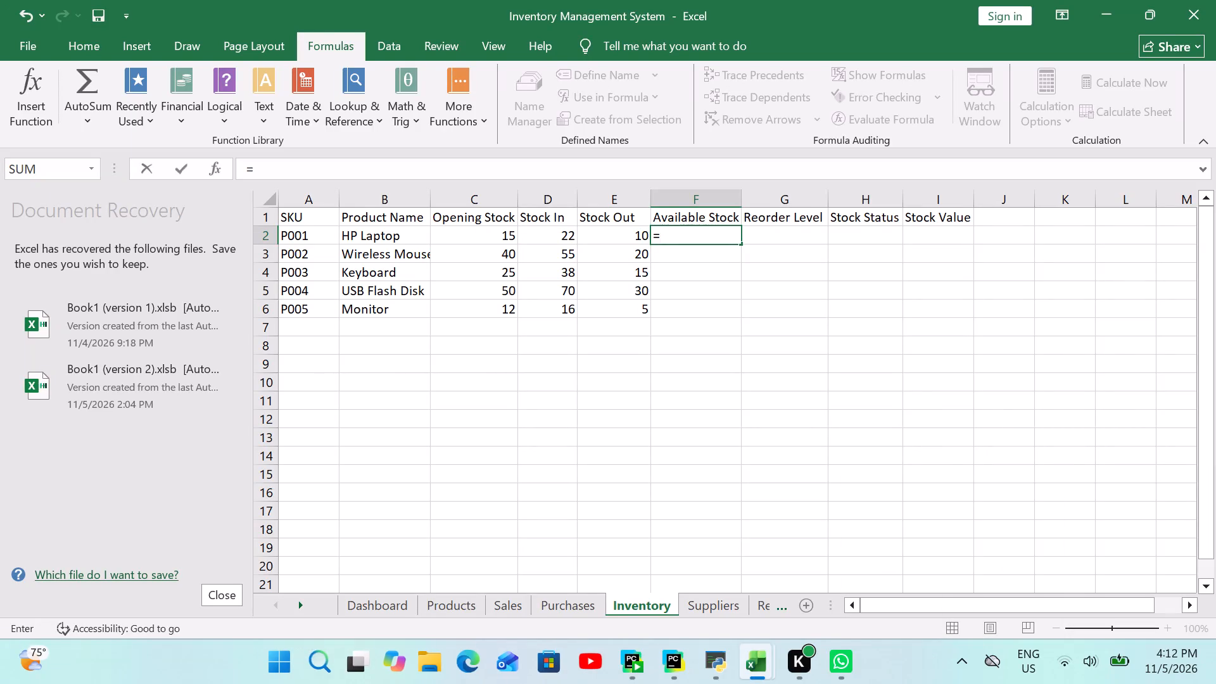
Enter the formula =C2+D2-E2 in HP Laptop's Available Stock cell F2.
{"action": "key", "text": "c"}
{"action": "key", "text": "2"}
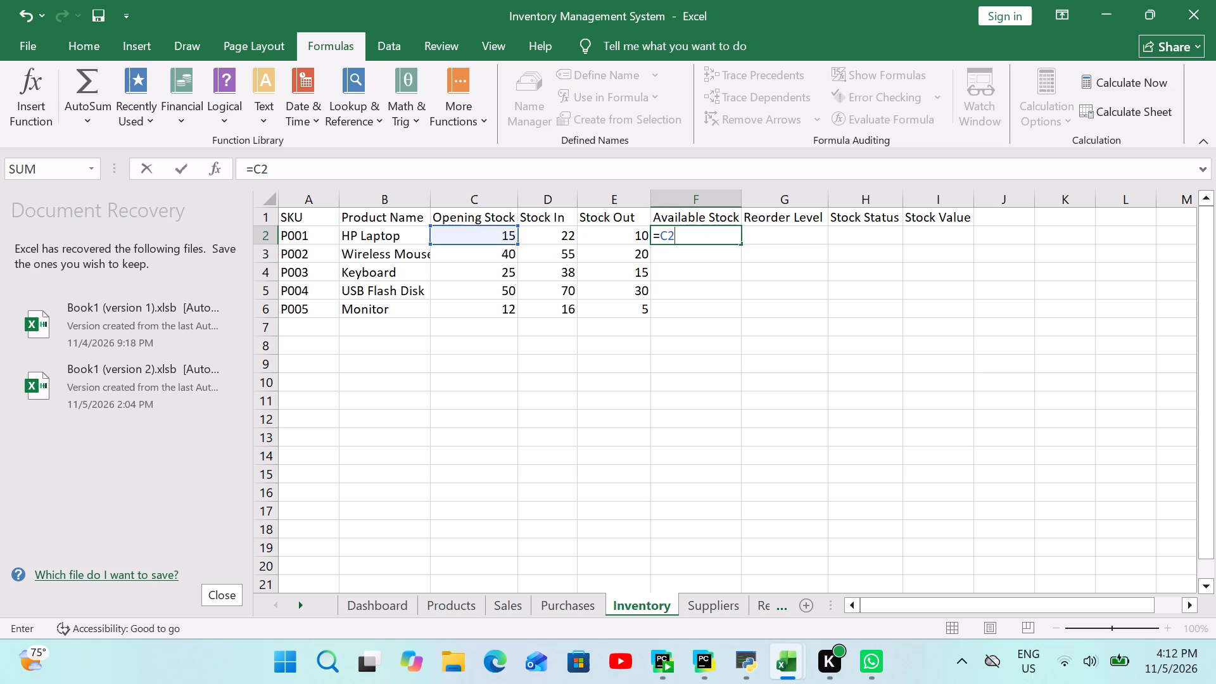
{"action": "key", "text": "shift+plus"}
{"action": "key", "text": "d"}
{"action": "key", "text": "2"}
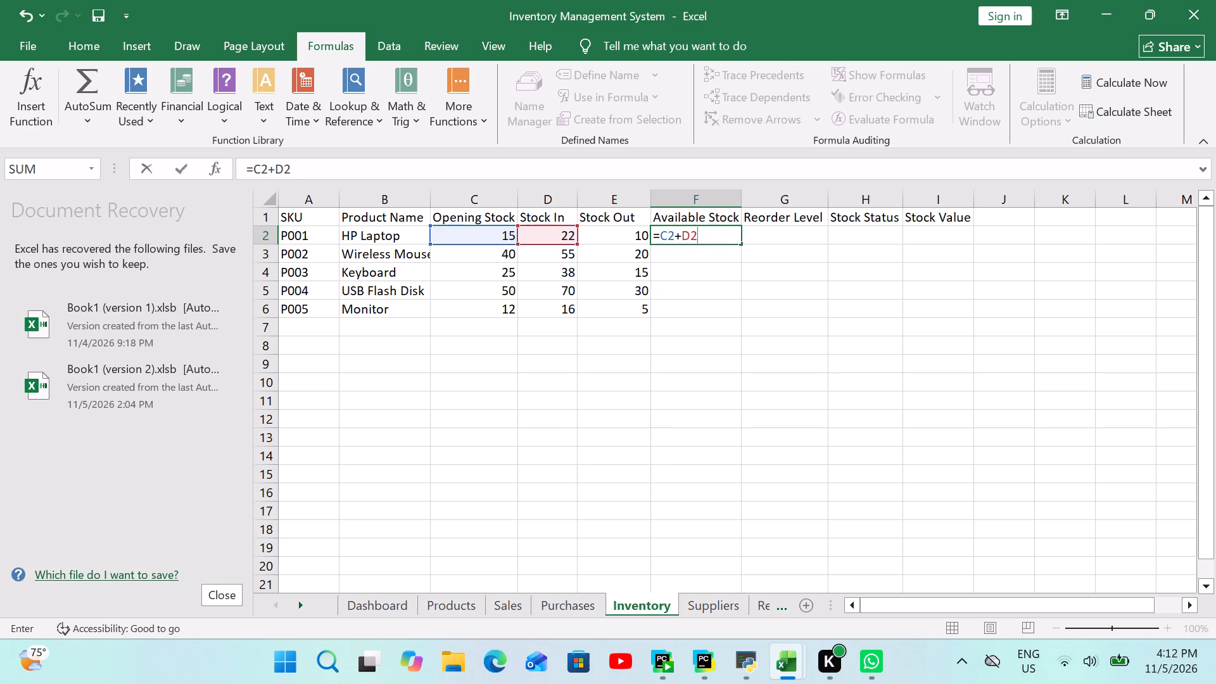
{"action": "key", "text": "shift+underscore"}
{"action": "type", "text": "E2"}
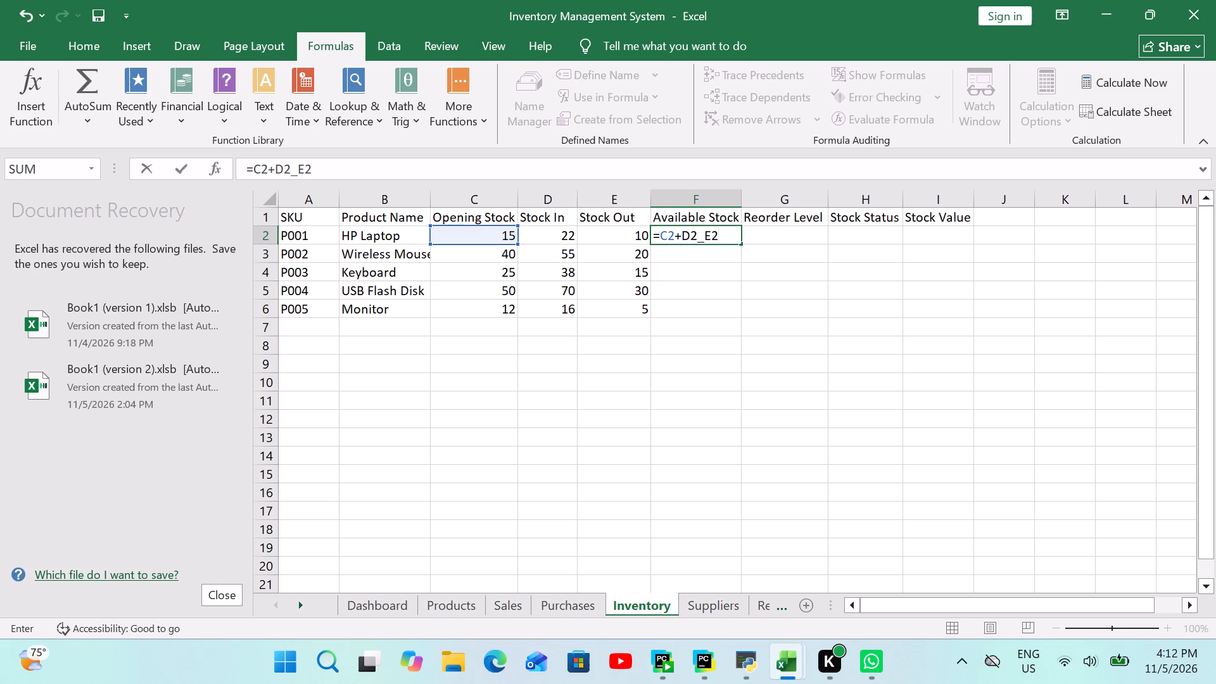
{"action": "key", "text": "Return"}
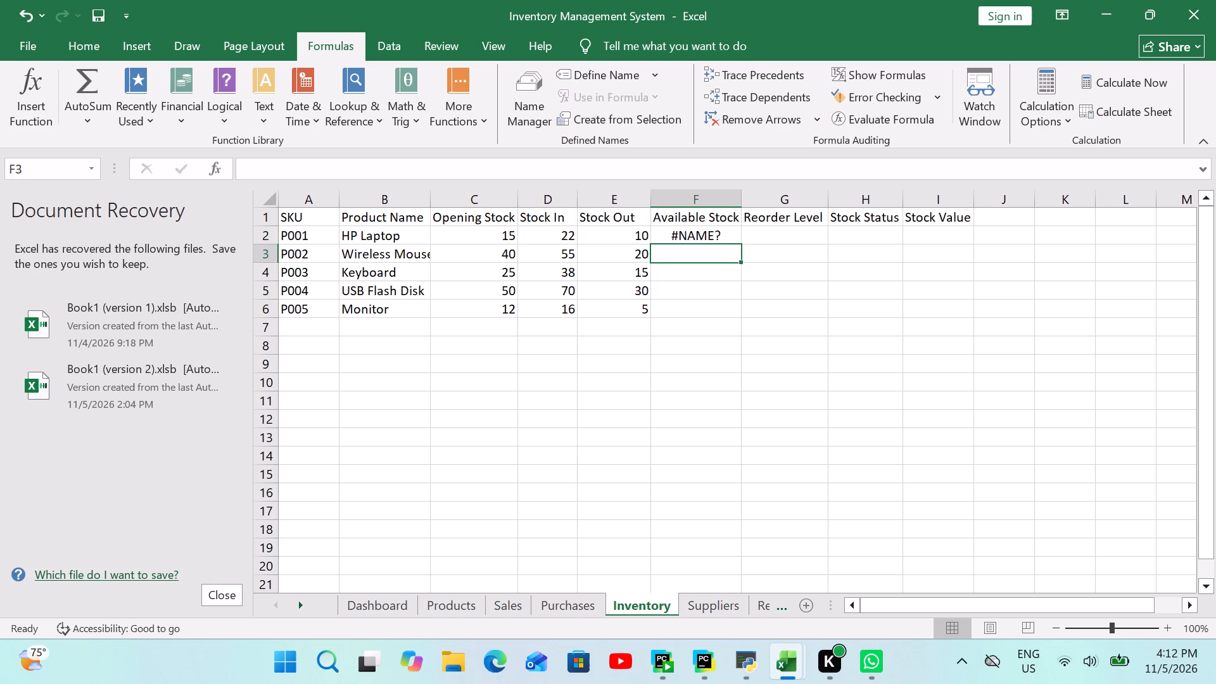
{"action": "double_click", "coordinate": [723, 232]}
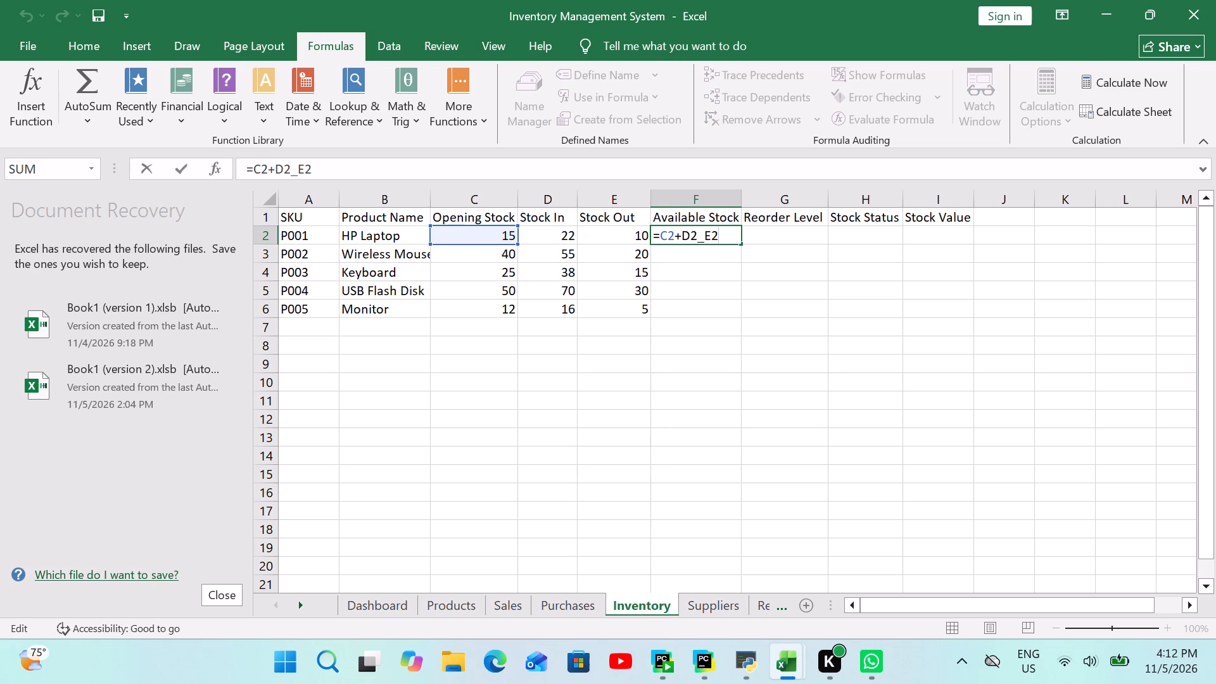
{"action": "left_click", "coordinate": [703, 238]}
{"action": "key", "text": "BackSpace"}
{"action": "key", "text": "minus"}
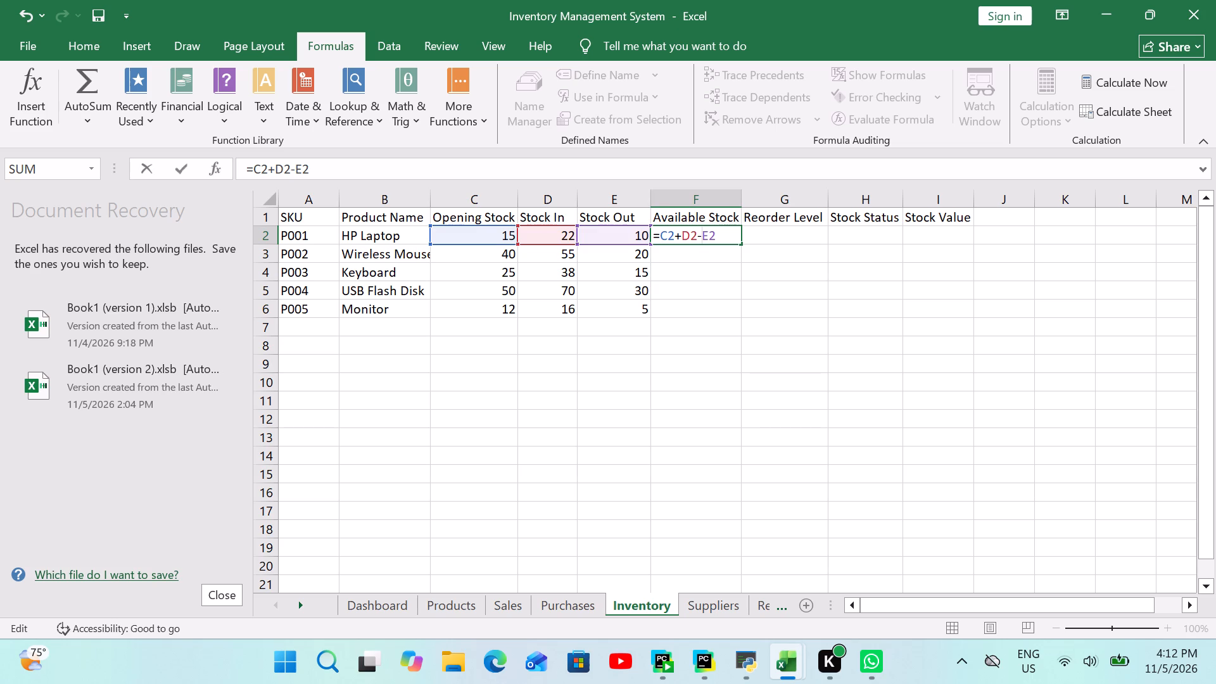
{"action": "key", "text": "Return"}
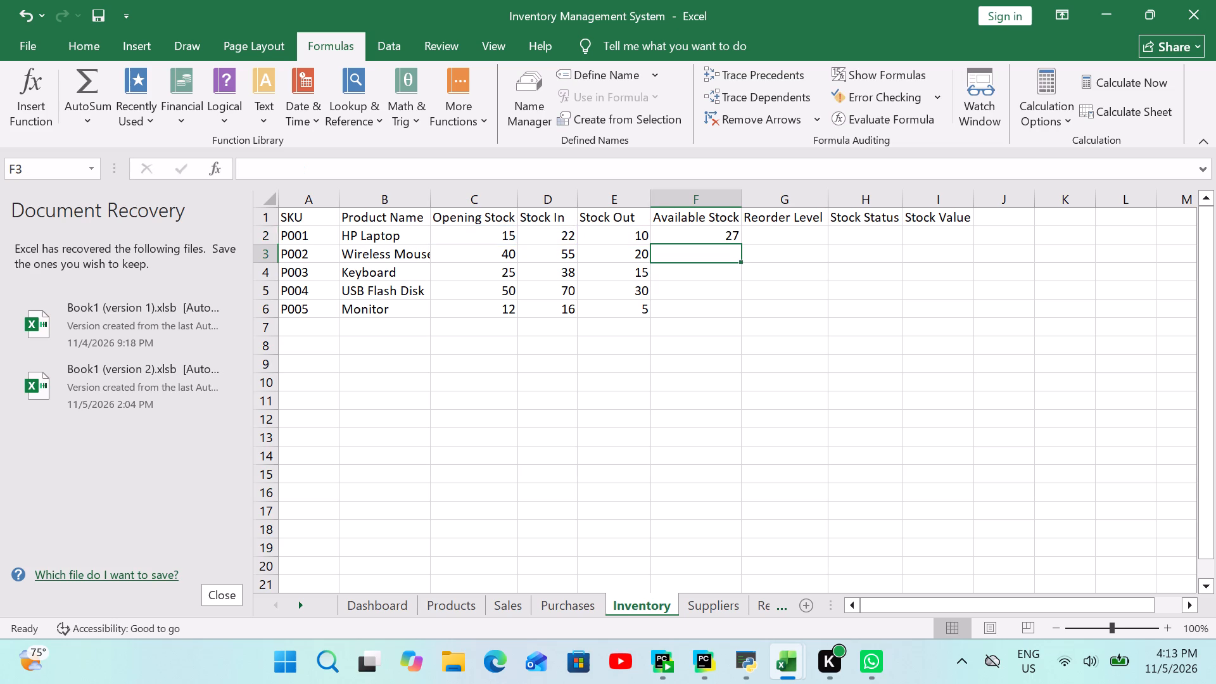
Fill the Available Stock formula from F2 down through F6 for the remaining products.
{"action": "left_click", "coordinate": [698, 236]}
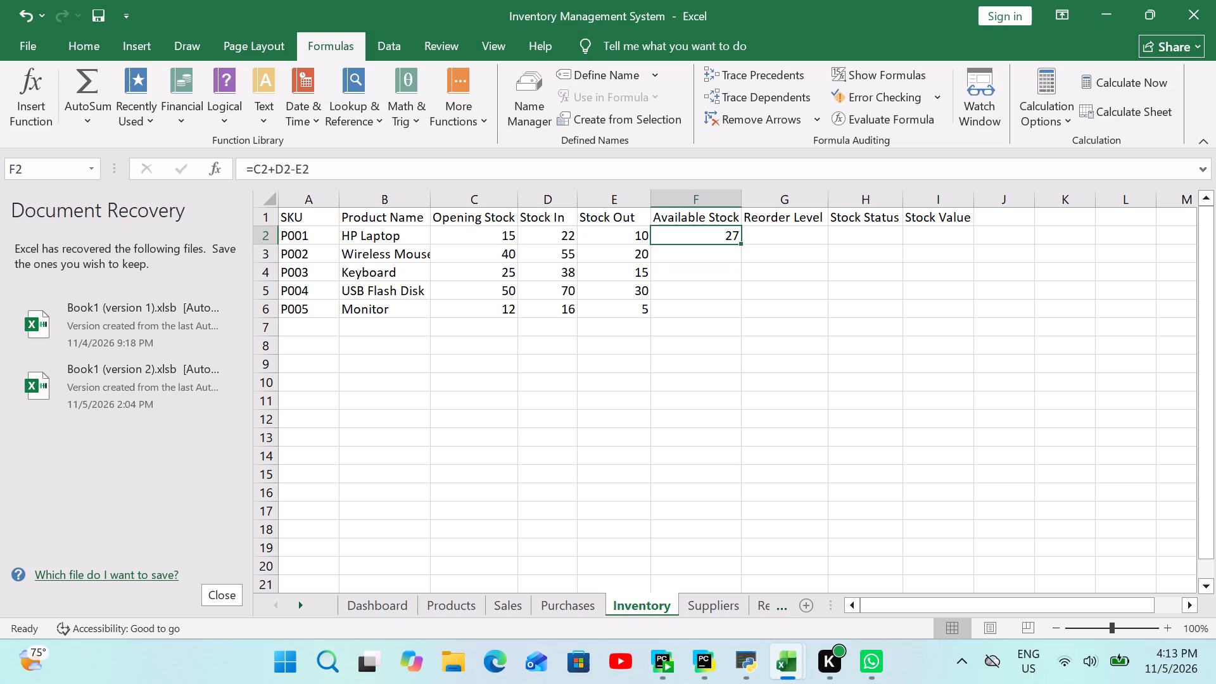
{"action": "left_click_drag", "start_coordinate": [737, 239], "coordinate": [729, 301]}
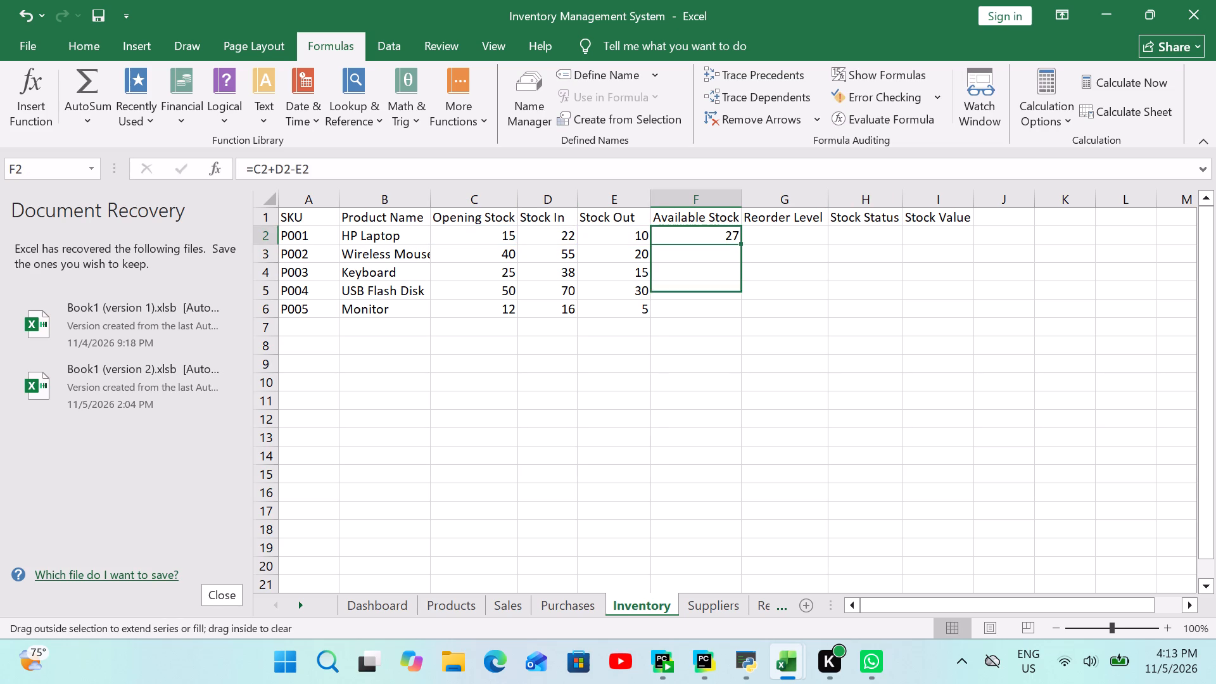
{"action": "left_click_drag", "start_coordinate": [729, 301], "coordinate": [725, 316]}
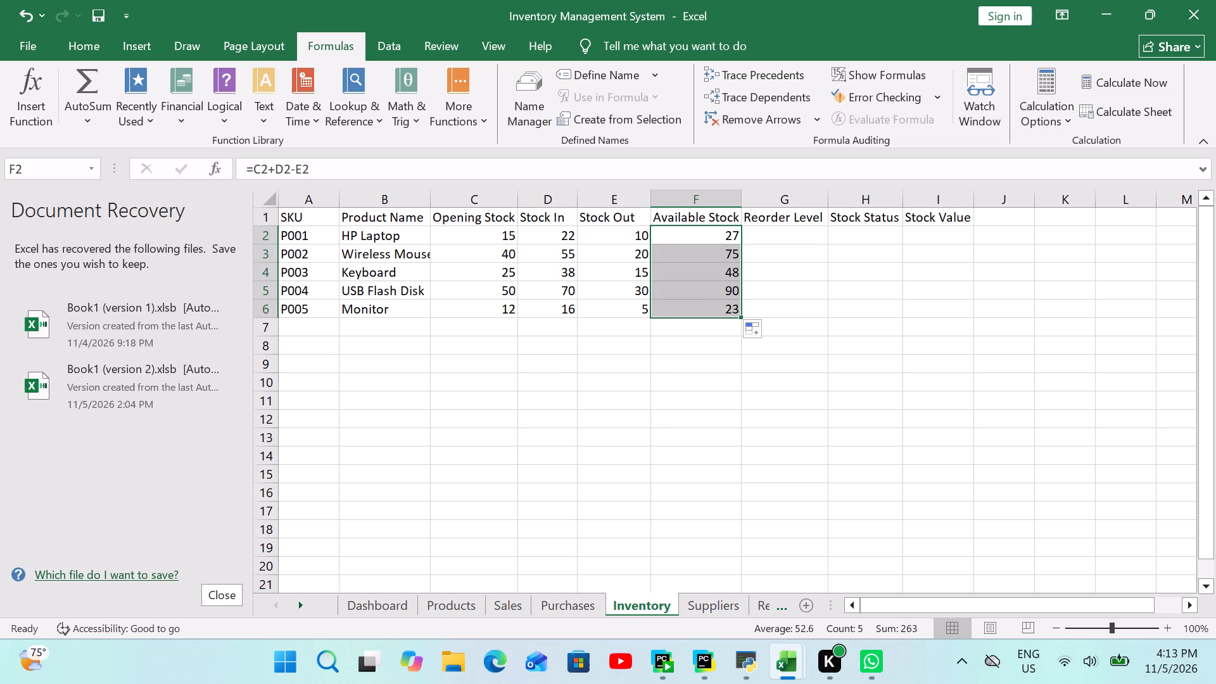
For Reorder Level cell G2, look through the recently used, financial and logical functions for a suitable one.
{"action": "left_click", "coordinate": [790, 234]}
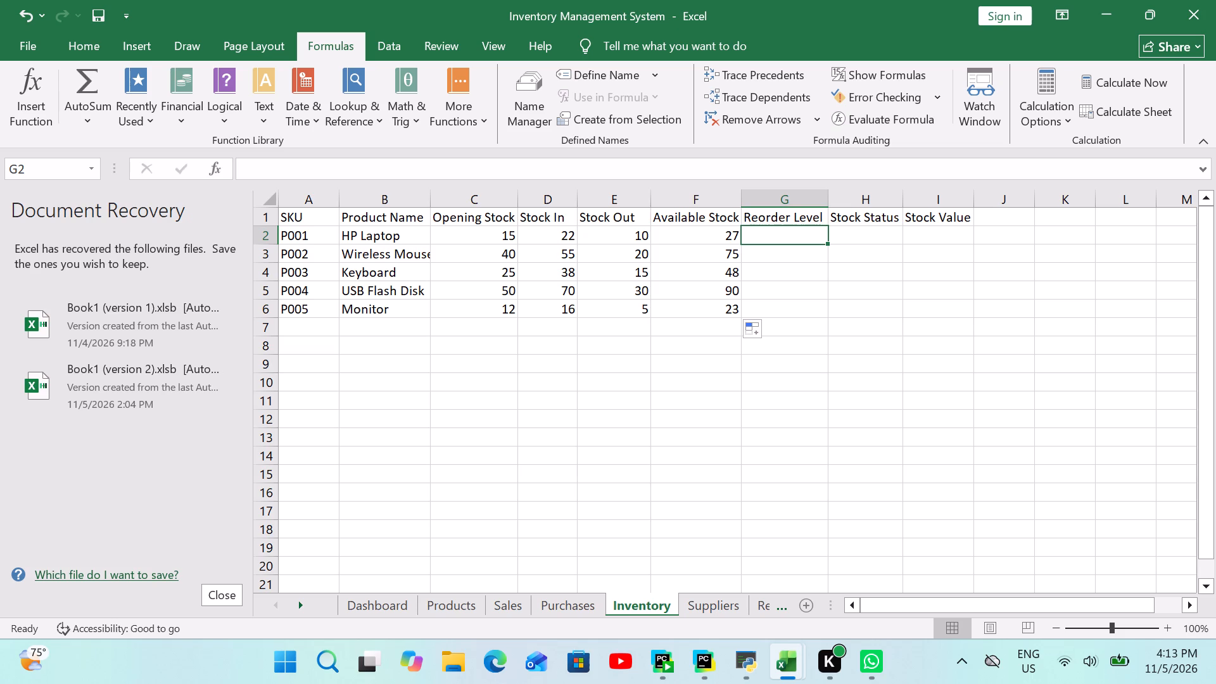
{"action": "left_click", "coordinate": [143, 110]}
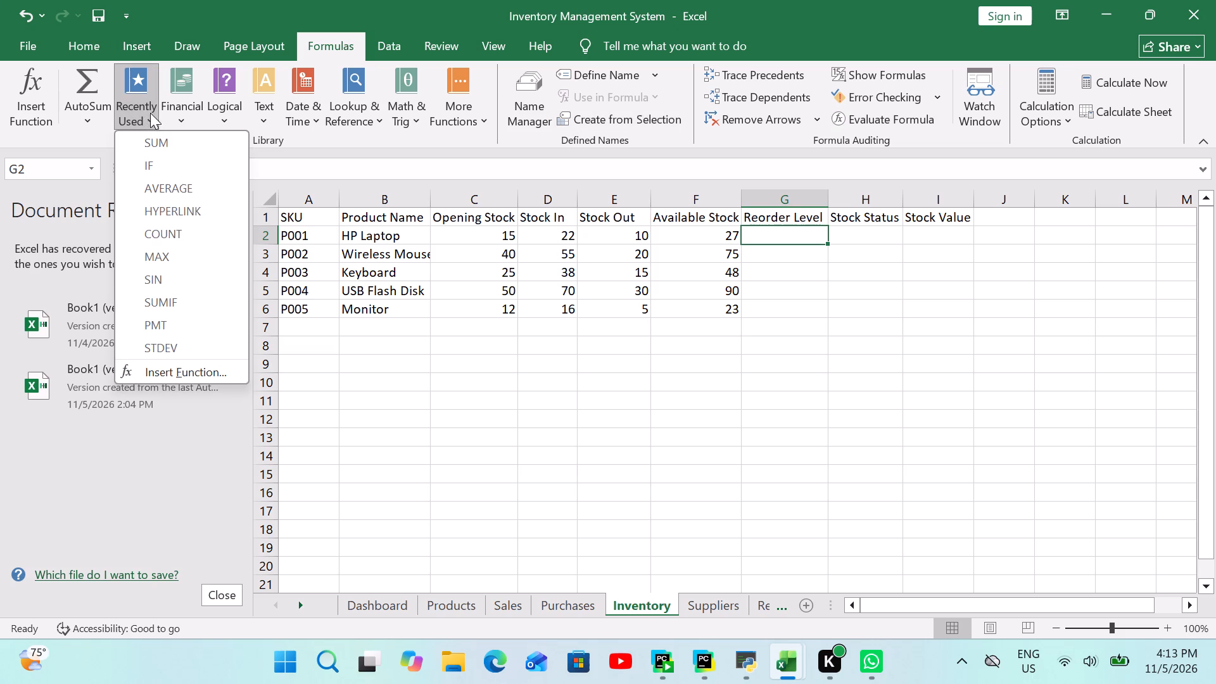
{"action": "left_click", "coordinate": [169, 362]}
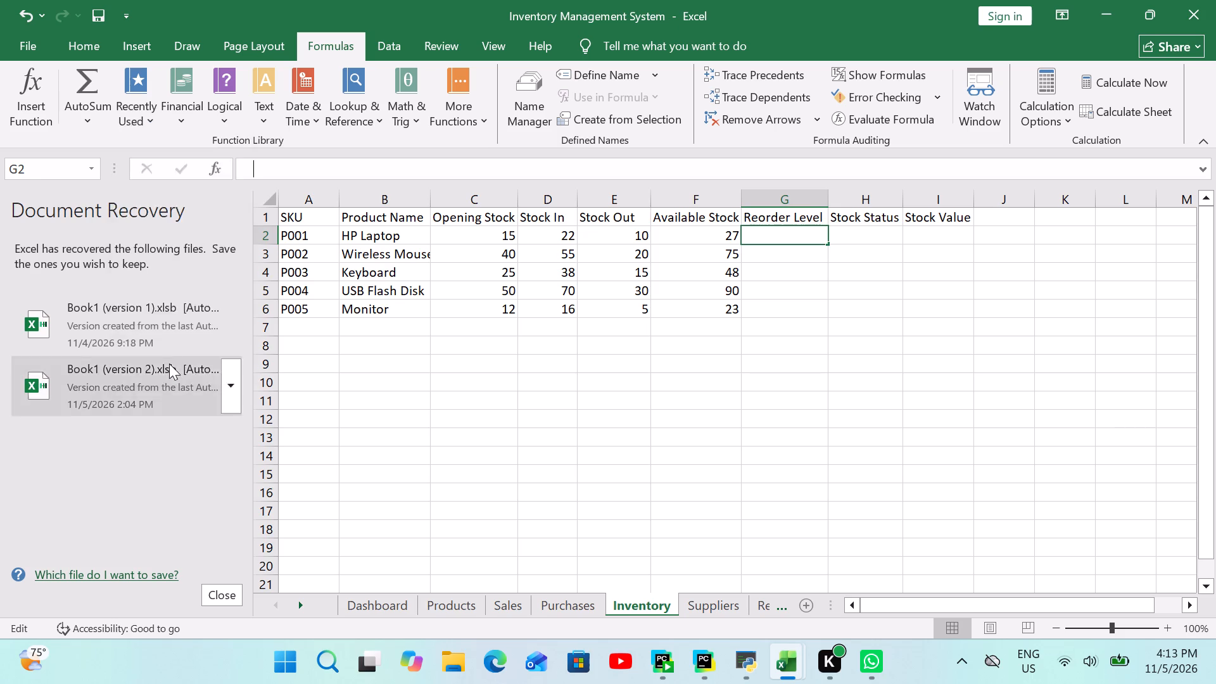
{"action": "scroll", "coordinate": [181, 306], "scroll_direction": "down", "scroll_amount": 2}
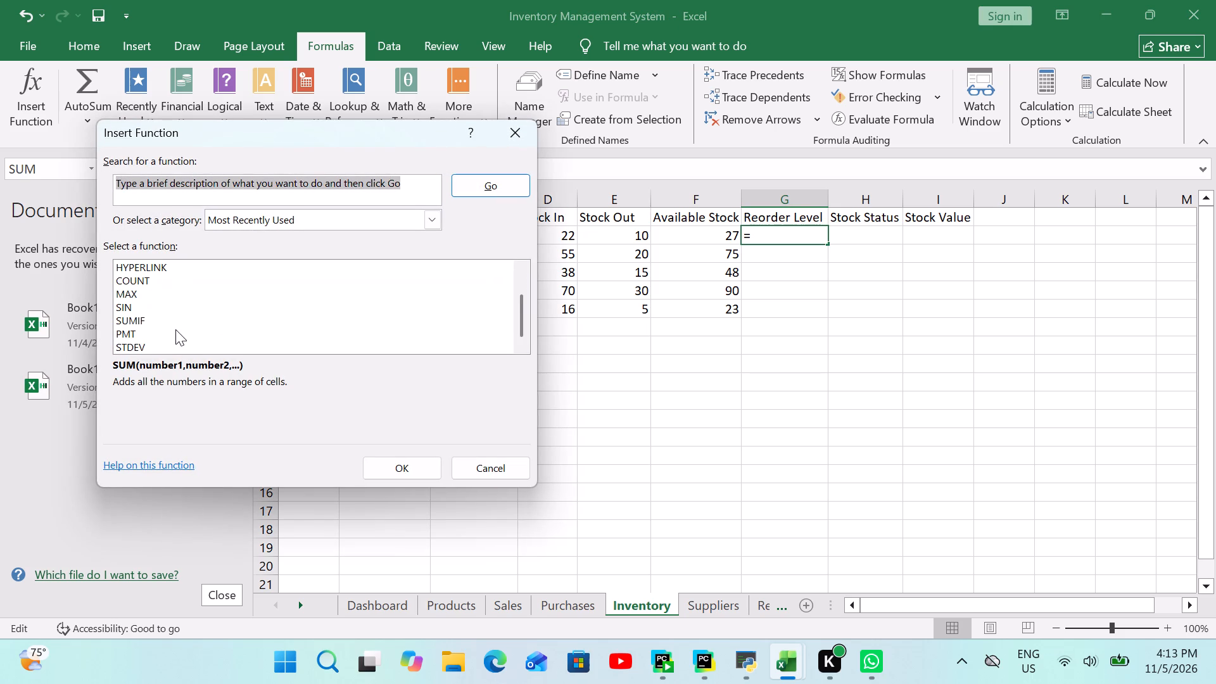
{"action": "scroll", "coordinate": [174, 322], "scroll_direction": "up", "scroll_amount": 3}
{"action": "scroll", "coordinate": [174, 320], "scroll_direction": "down", "scroll_amount": 3}
{"action": "left_click", "coordinate": [505, 136]}
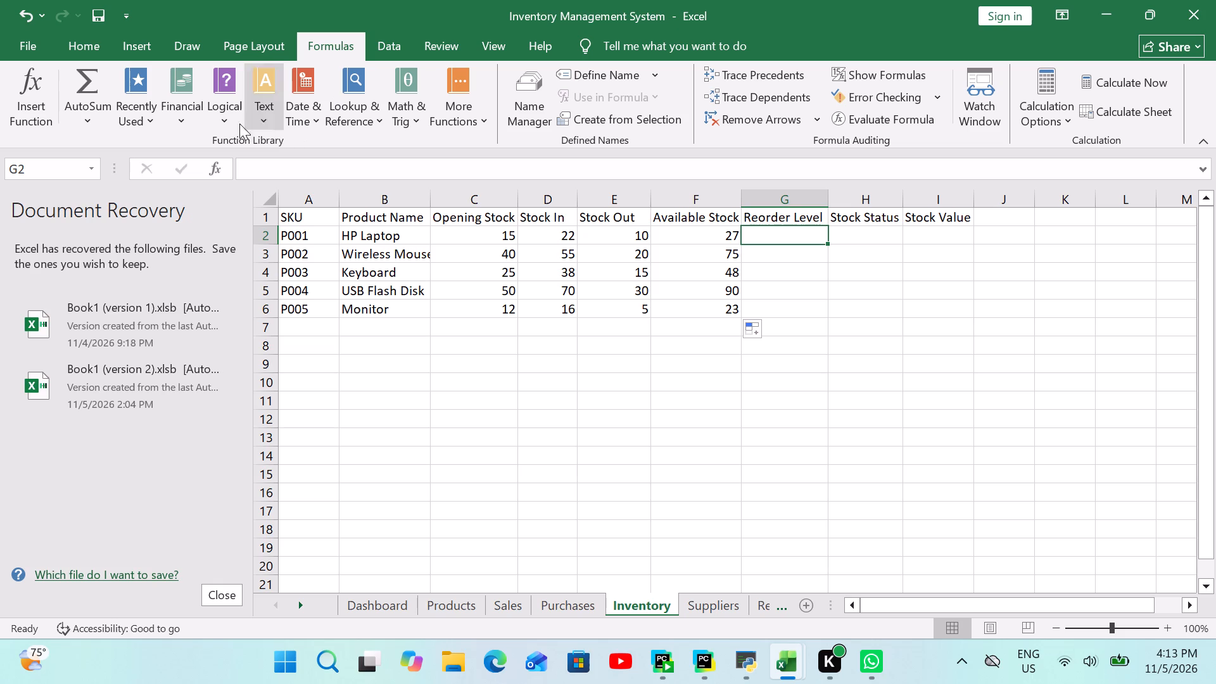
{"action": "left_click", "coordinate": [191, 125]}
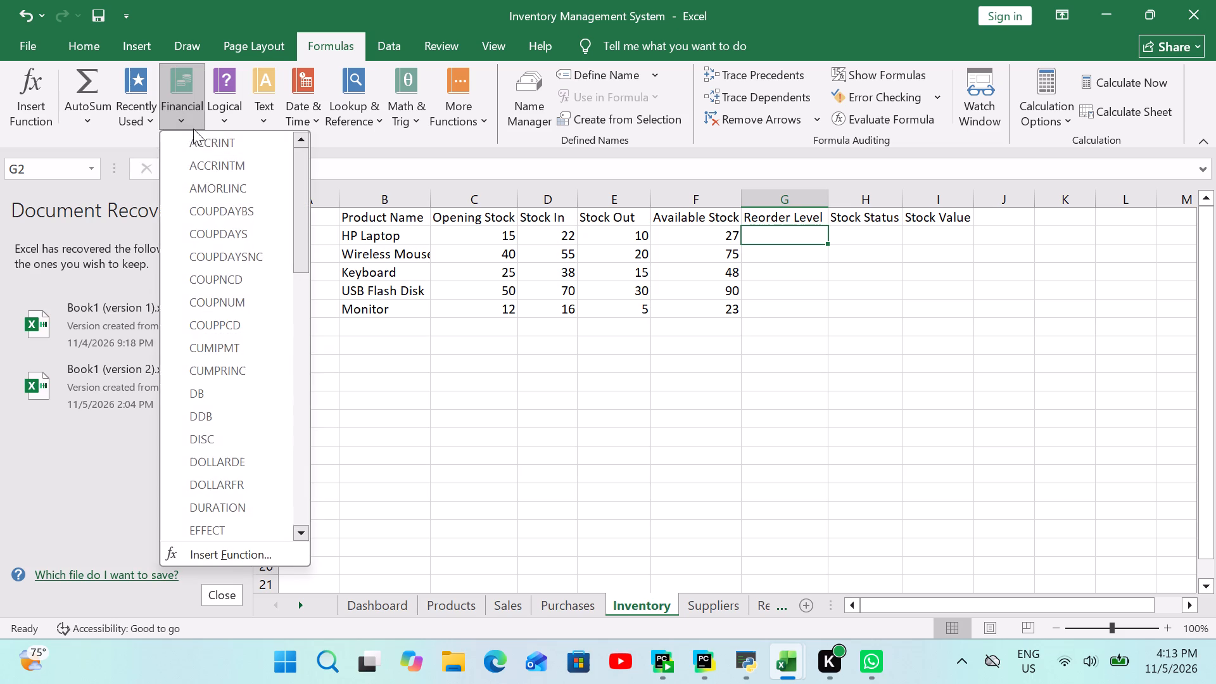
{"action": "scroll", "coordinate": [213, 353], "scroll_direction": "down", "scroll_amount": 11}
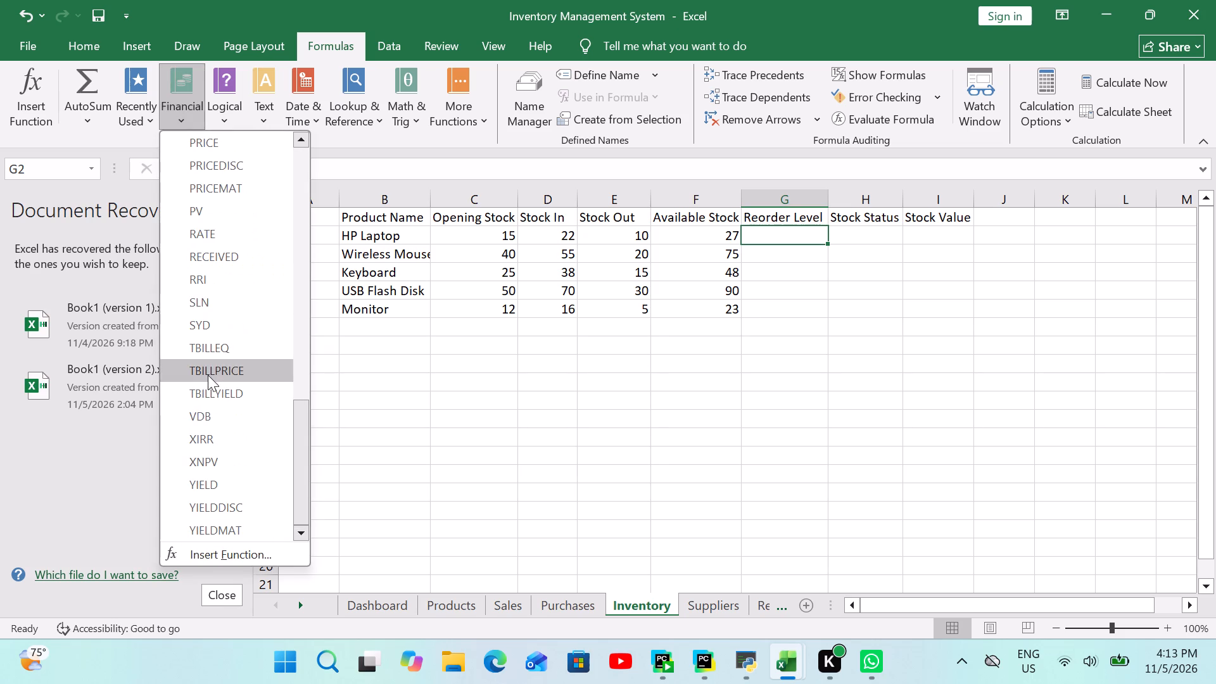
{"action": "scroll", "coordinate": [193, 394], "scroll_direction": "down", "scroll_amount": 7}
{"action": "scroll", "coordinate": [189, 225], "scroll_direction": "up", "scroll_amount": 12}
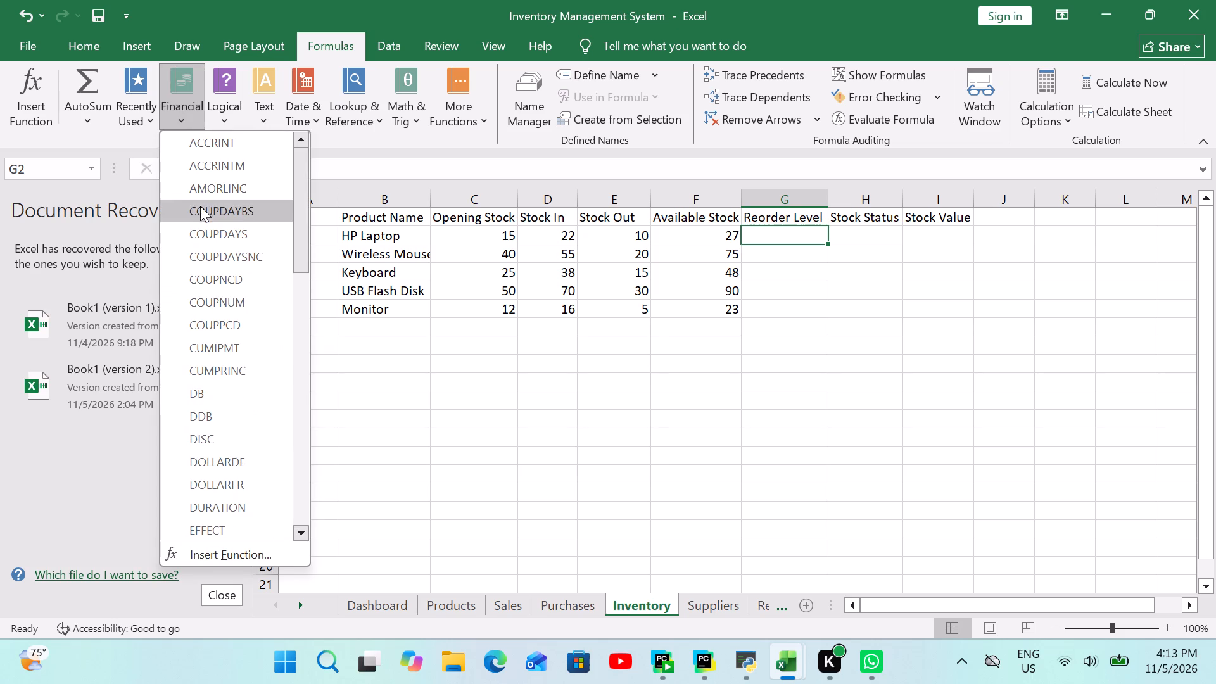
{"action": "left_click", "coordinate": [217, 116]}
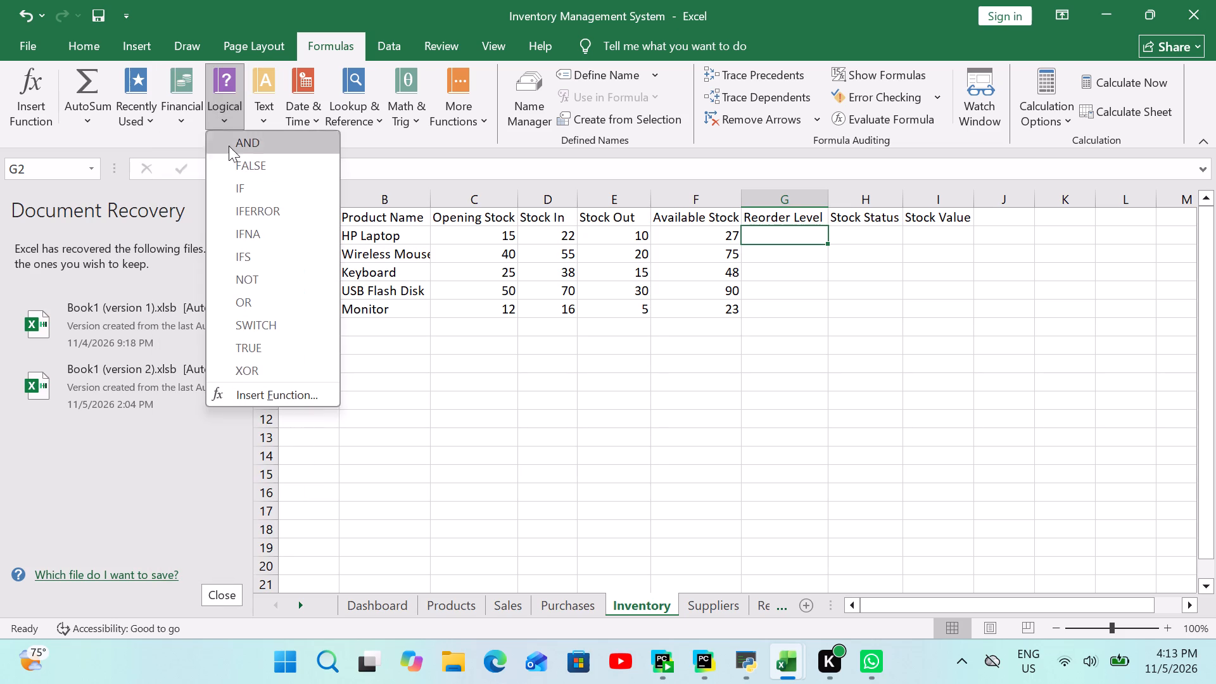
{"action": "scroll", "coordinate": [260, 306], "scroll_direction": "down", "scroll_amount": 4}
{"action": "scroll", "coordinate": [252, 302], "scroll_direction": "up", "scroll_amount": 5}
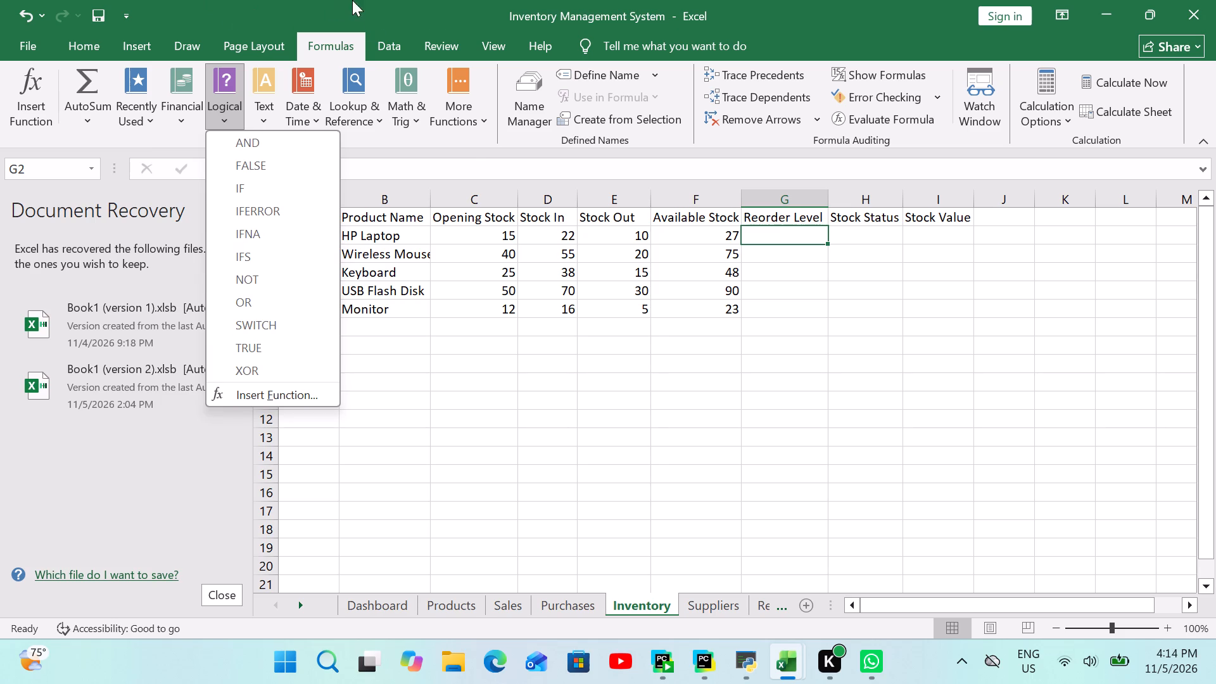
For Reorder Level cell G2, look through the compatibility, information and statistical functions for a suitable one.
{"action": "left_click", "coordinate": [472, 100]}
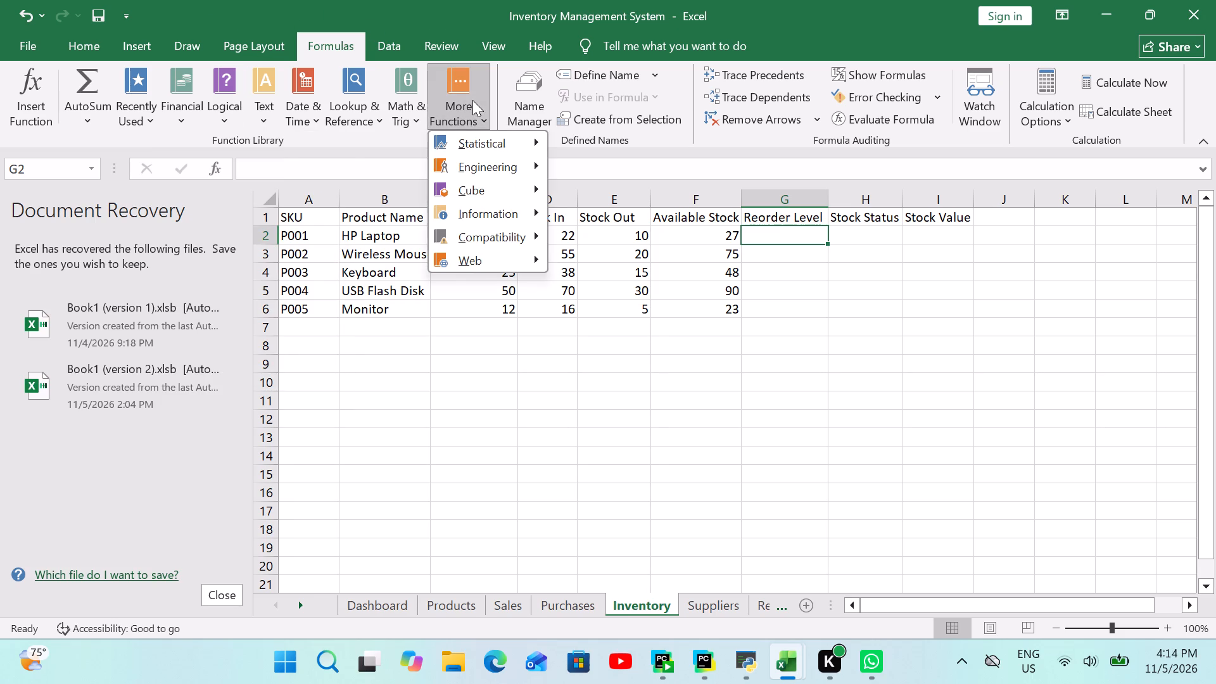
{"action": "scroll", "coordinate": [466, 189], "scroll_direction": "down", "scroll_amount": 1}
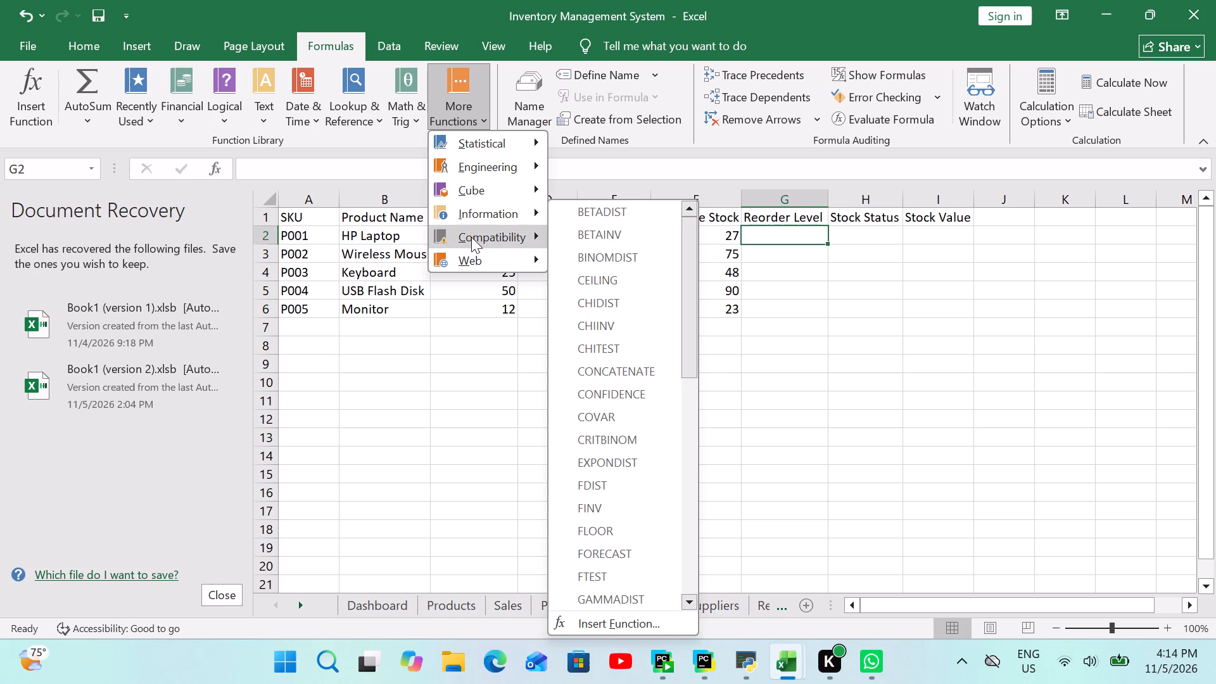
{"action": "scroll", "coordinate": [572, 294], "scroll_direction": "down", "scroll_amount": 1}
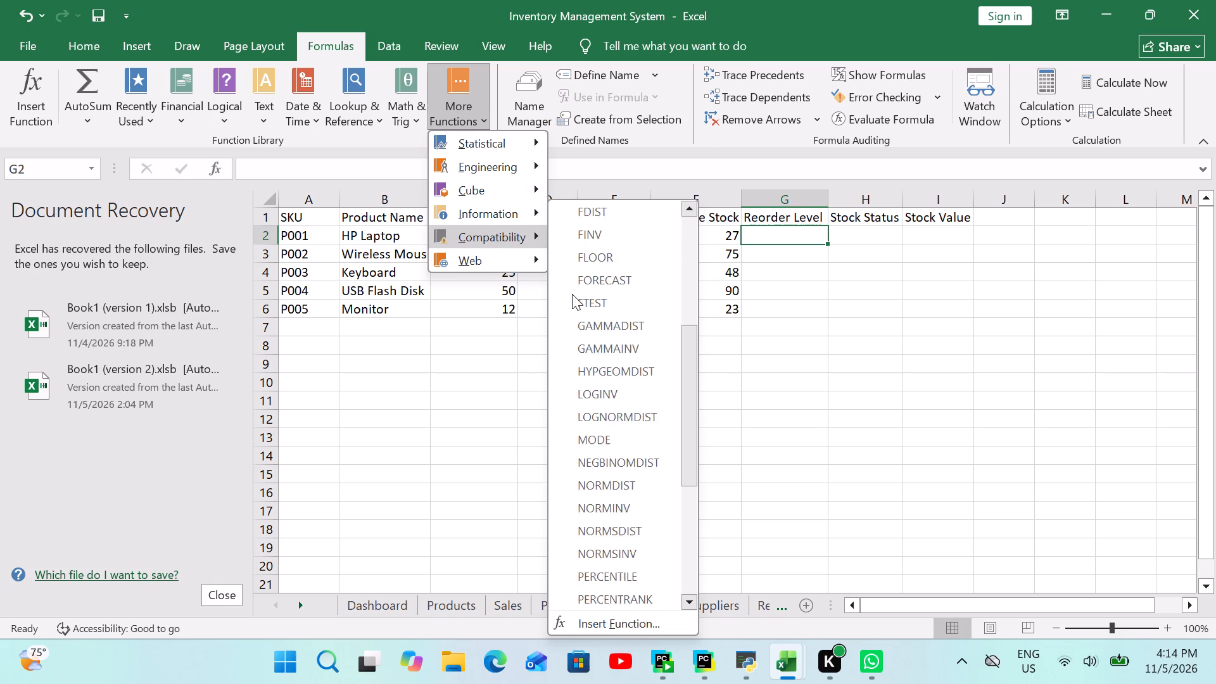
{"action": "scroll", "coordinate": [572, 294], "scroll_direction": "down", "scroll_amount": 8}
{"action": "scroll", "coordinate": [592, 299], "scroll_direction": "up", "scroll_amount": 4}
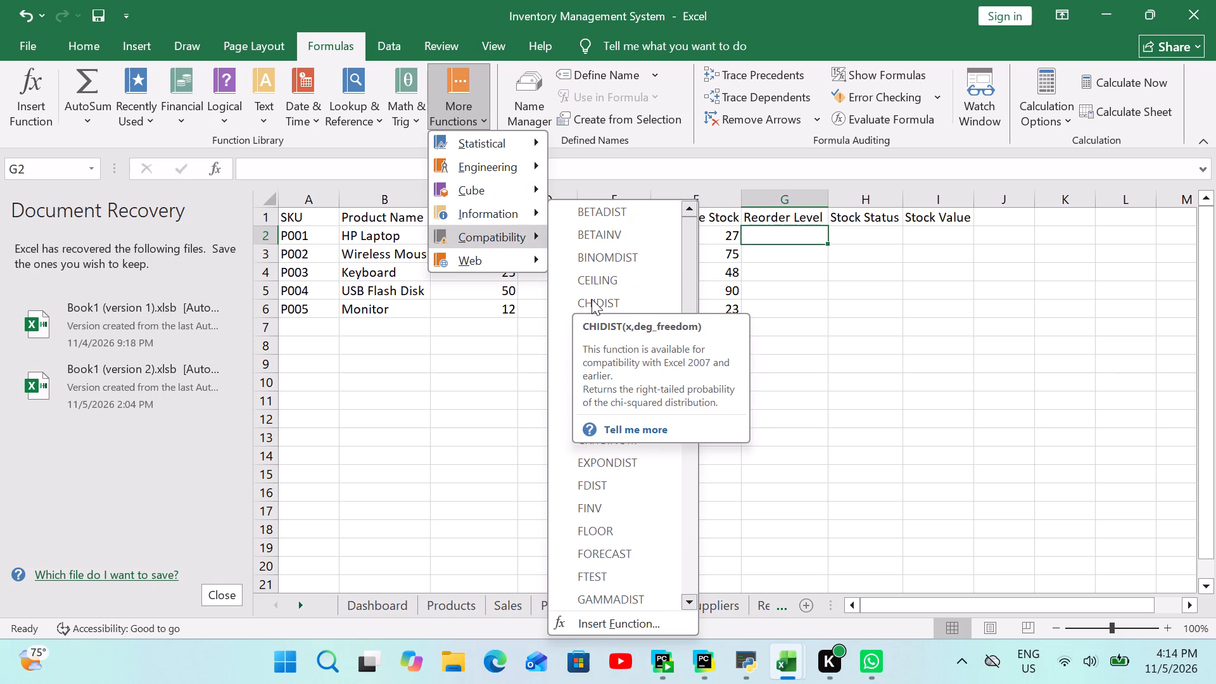
{"action": "scroll", "coordinate": [579, 315], "scroll_direction": "up", "scroll_amount": 4}
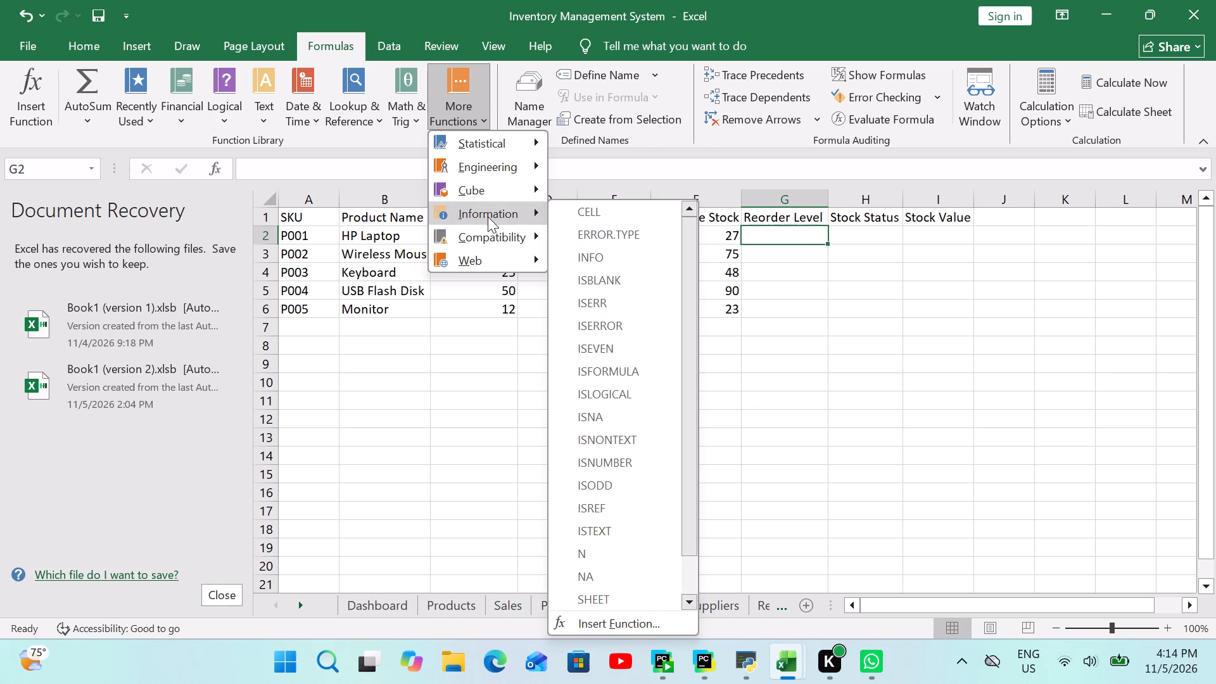
{"action": "scroll", "coordinate": [609, 364], "scroll_direction": "down", "scroll_amount": 8}
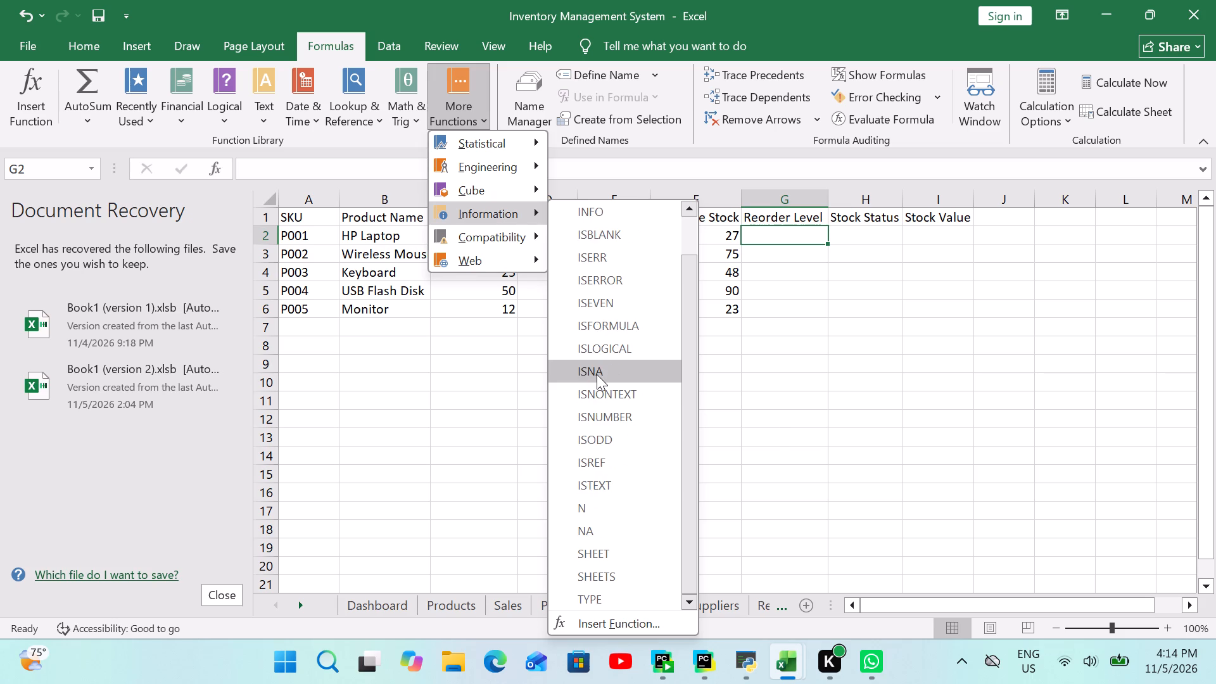
{"action": "scroll", "coordinate": [597, 374], "scroll_direction": "down", "scroll_amount": 1}
{"action": "scroll", "coordinate": [588, 358], "scroll_direction": "up", "scroll_amount": 3}
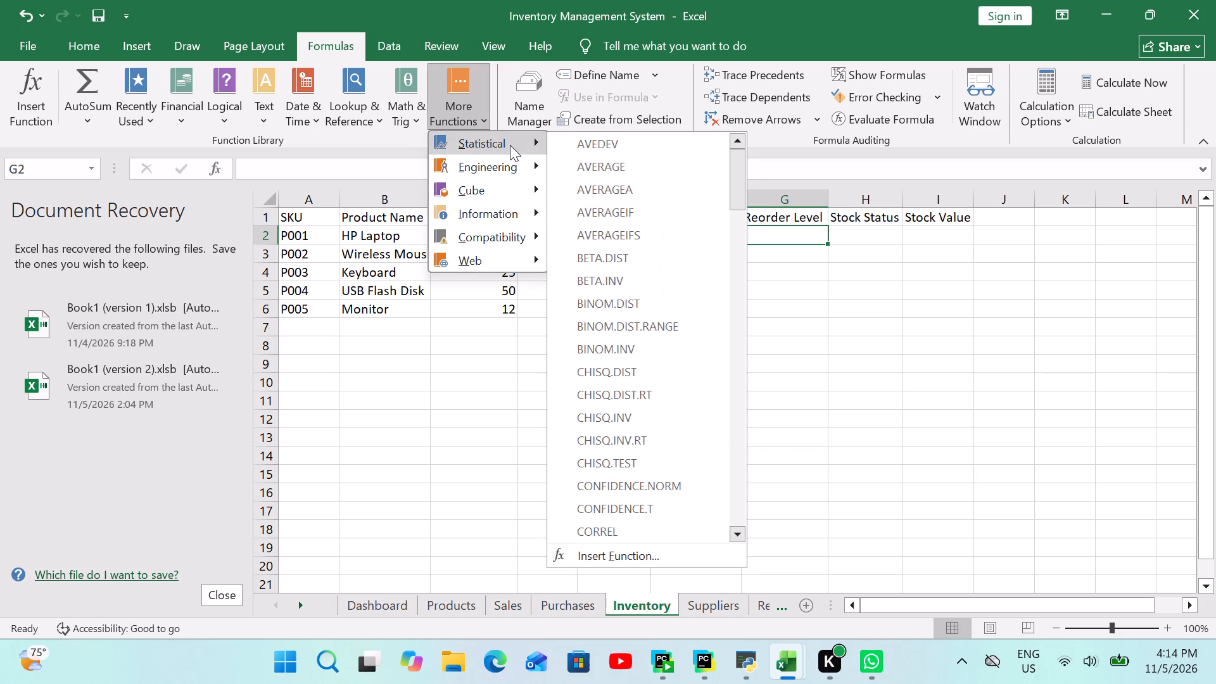
{"action": "scroll", "coordinate": [628, 254], "scroll_direction": "down", "scroll_amount": 4}
{"action": "scroll", "coordinate": [628, 268], "scroll_direction": "up", "scroll_amount": 2}
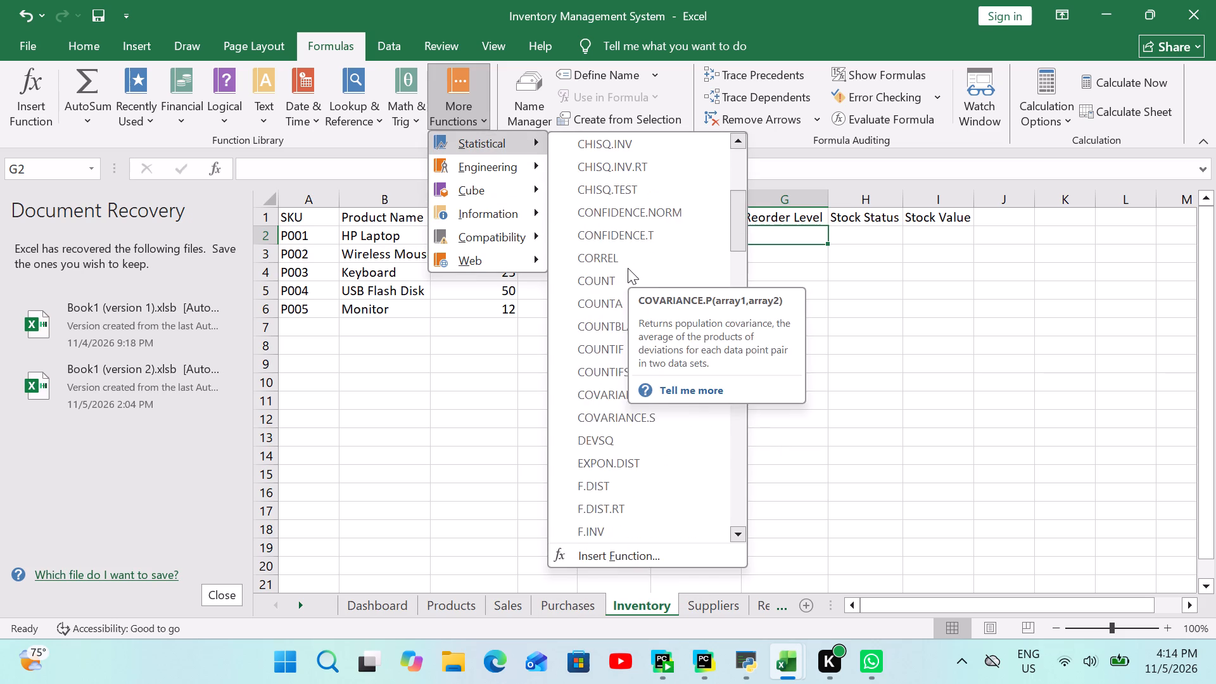
{"action": "scroll", "coordinate": [628, 268], "scroll_direction": "up", "scroll_amount": 3}
{"action": "scroll", "coordinate": [628, 268], "scroll_direction": "down", "scroll_amount": 12}
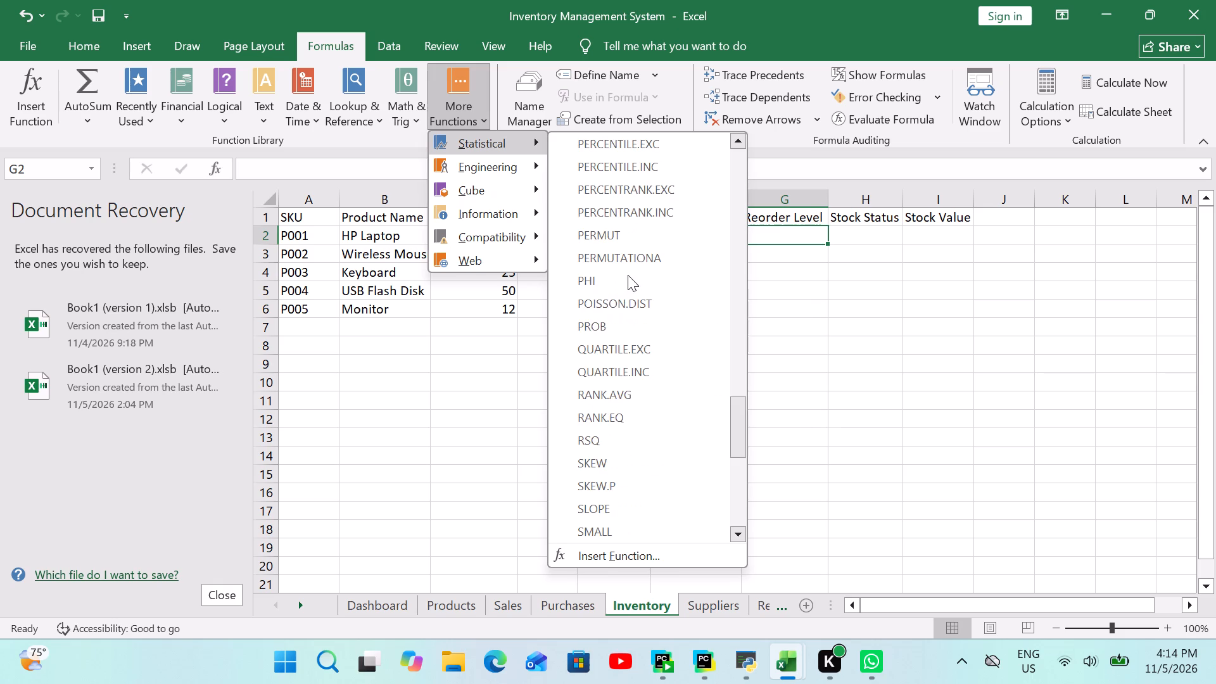
{"action": "scroll", "coordinate": [628, 277], "scroll_direction": "up", "scroll_amount": 3}
{"action": "scroll", "coordinate": [623, 282], "scroll_direction": "down", "scroll_amount": 1}
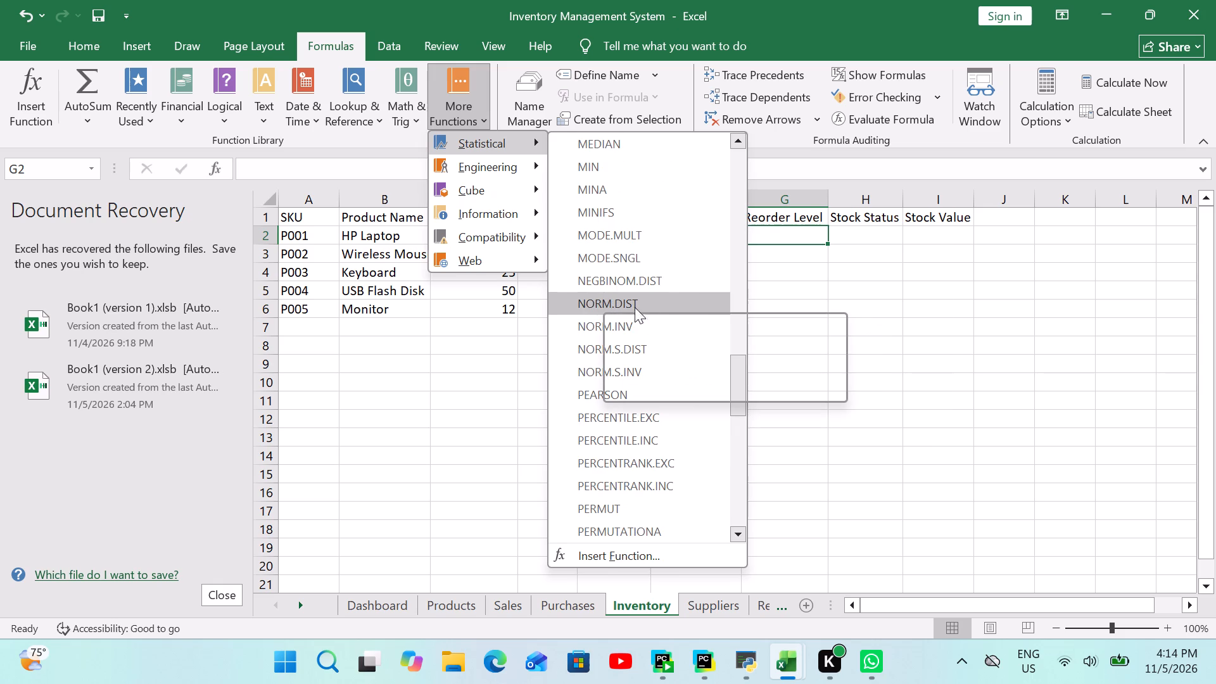
{"action": "scroll", "coordinate": [666, 366], "scroll_direction": "down", "scroll_amount": 1}
{"action": "scroll", "coordinate": [607, 492], "scroll_direction": "down", "scroll_amount": 3}
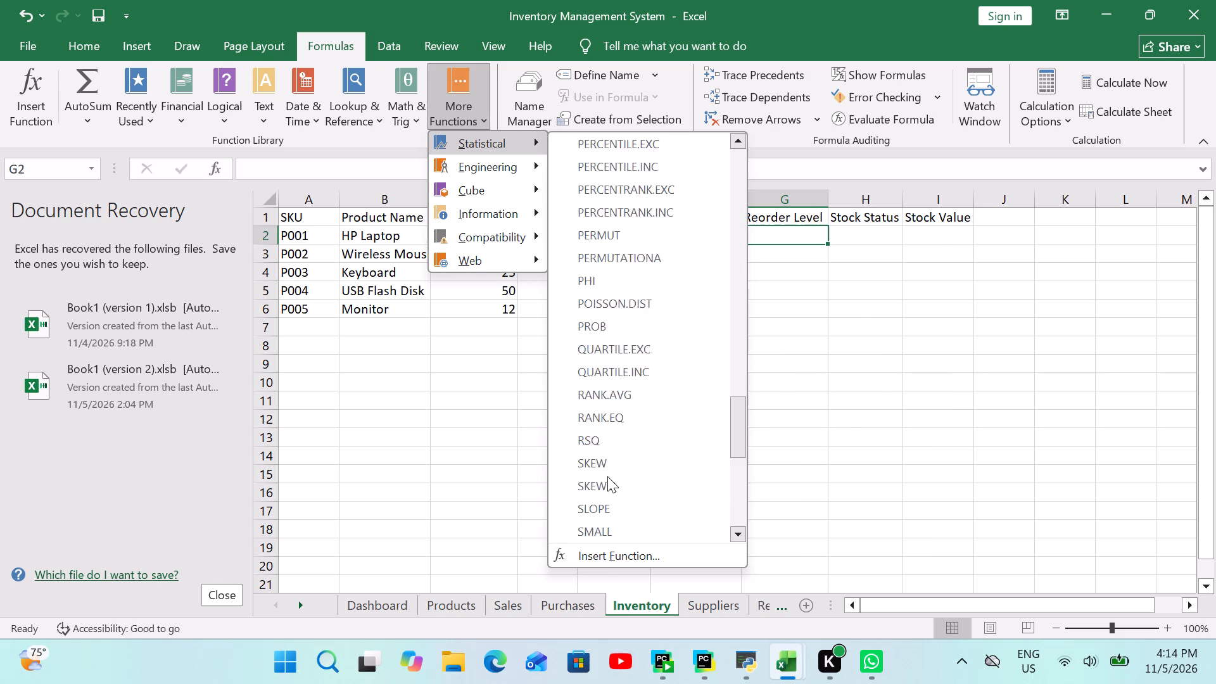
{"action": "scroll", "coordinate": [607, 476], "scroll_direction": "down", "scroll_amount": 7}
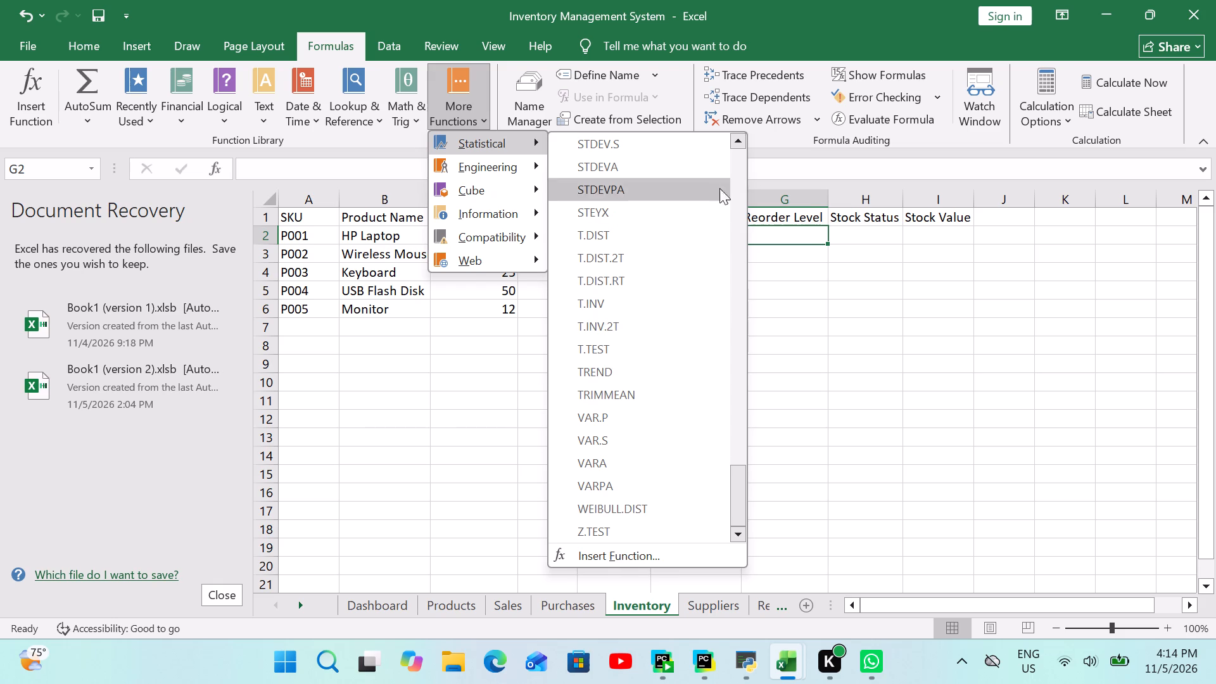
{"action": "left_click", "coordinate": [767, 368]}
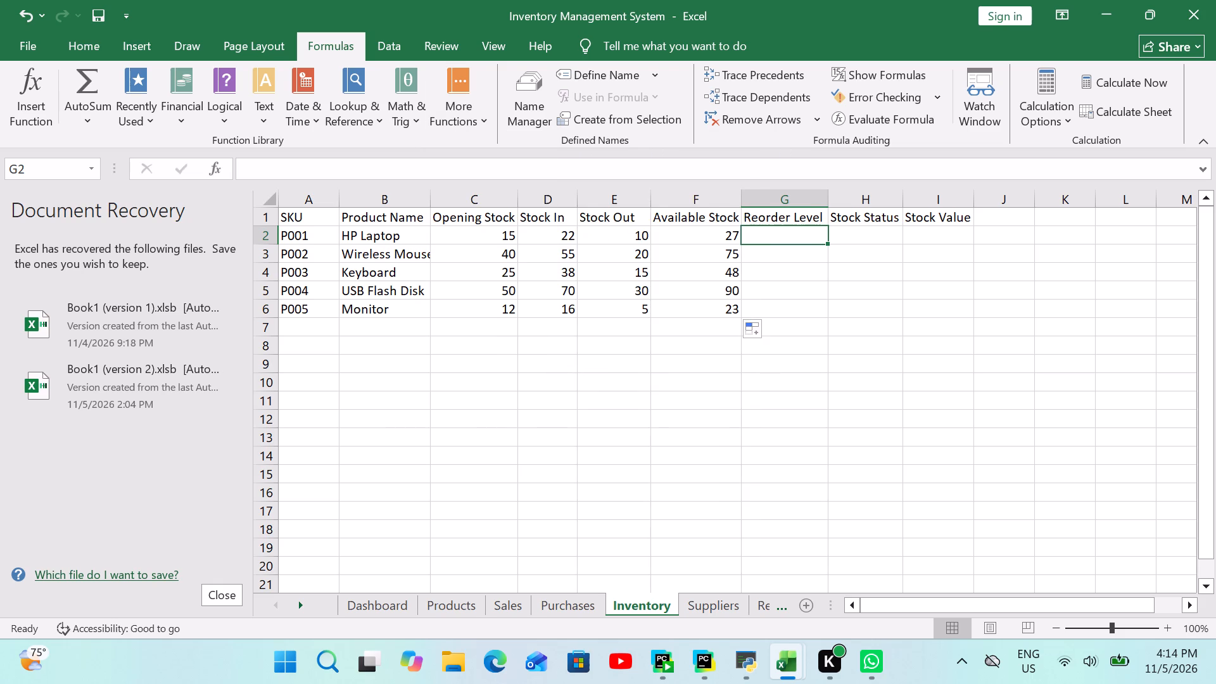
Browse the Statistical category of the Insert Function list for a function suited to Reorder Level cell G2.
{"action": "left_click", "coordinate": [12, 129]}
{"action": "scroll", "coordinate": [203, 324], "scroll_direction": "down", "scroll_amount": 4}
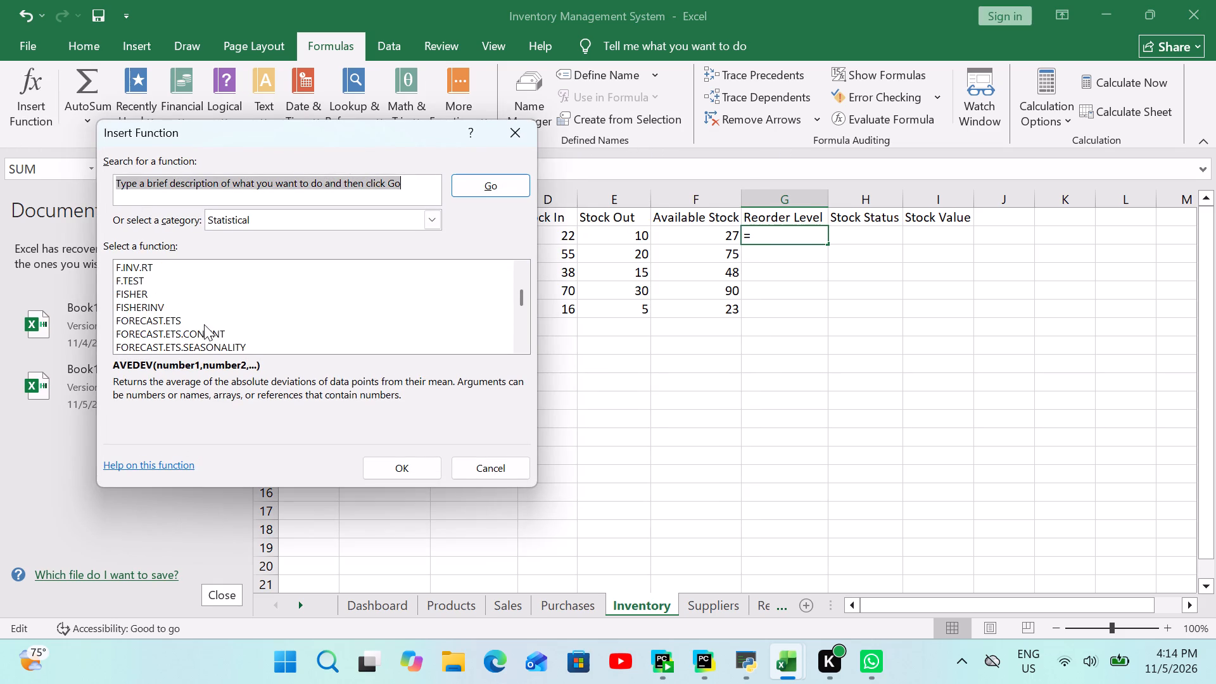
{"action": "scroll", "coordinate": [204, 324], "scroll_direction": "down", "scroll_amount": 13}
{"action": "scroll", "coordinate": [205, 317], "scroll_direction": "down", "scroll_amount": 15}
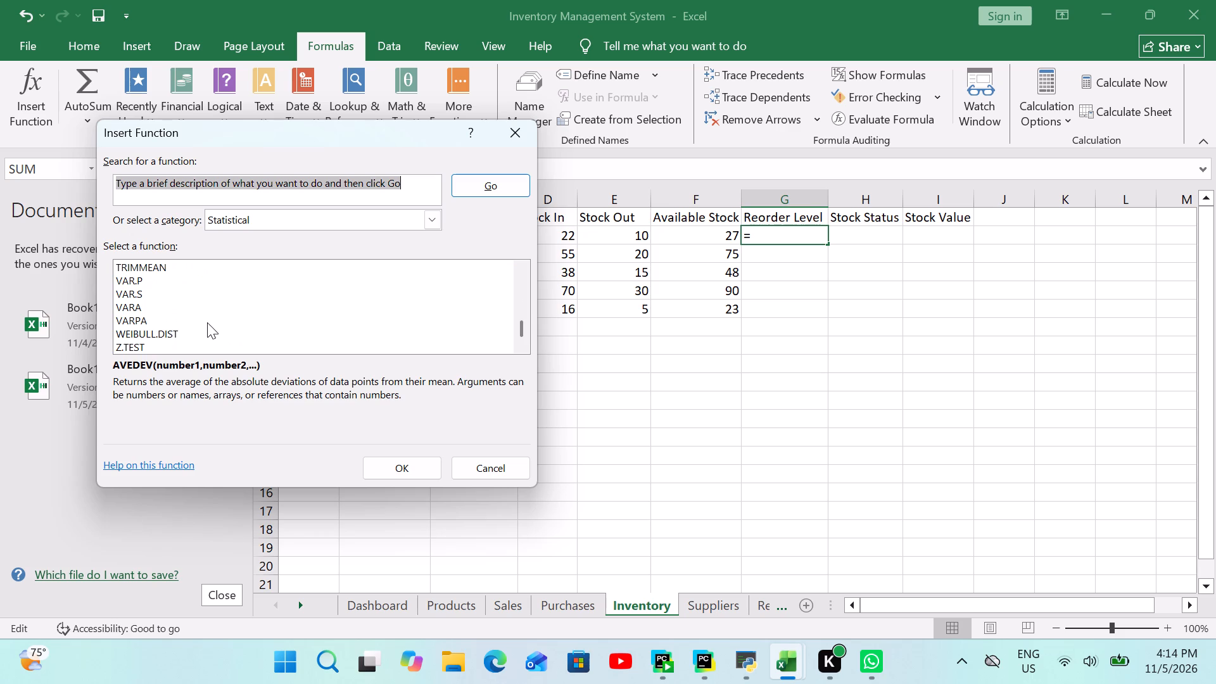
{"action": "scroll", "coordinate": [207, 322], "scroll_direction": "down", "scroll_amount": 1}
{"action": "scroll", "coordinate": [210, 319], "scroll_direction": "up", "scroll_amount": 10}
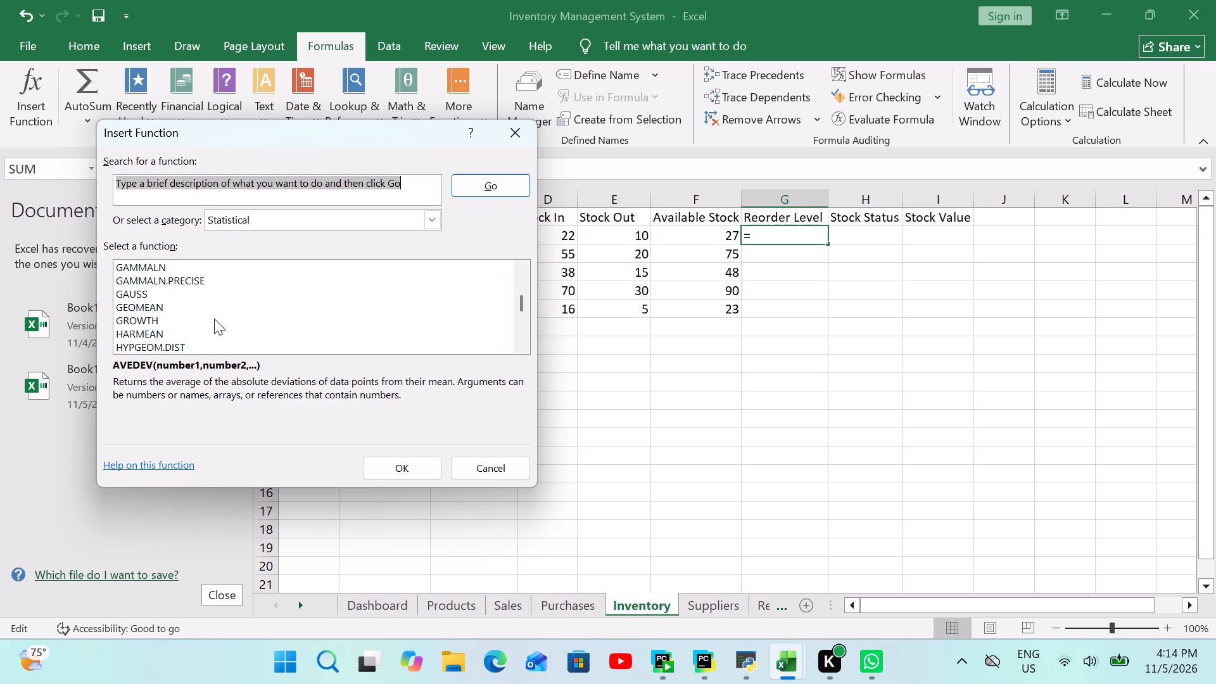
{"action": "scroll", "coordinate": [214, 319], "scroll_direction": "down", "scroll_amount": 2}
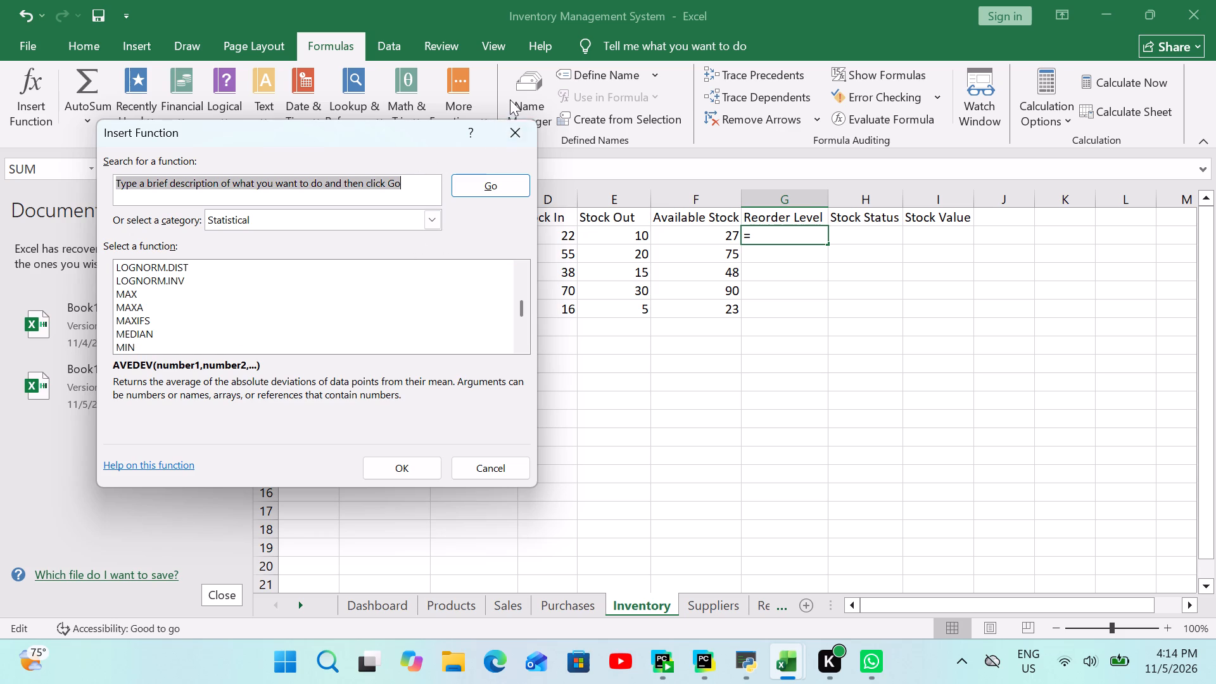
{"action": "left_click", "coordinate": [504, 127]}
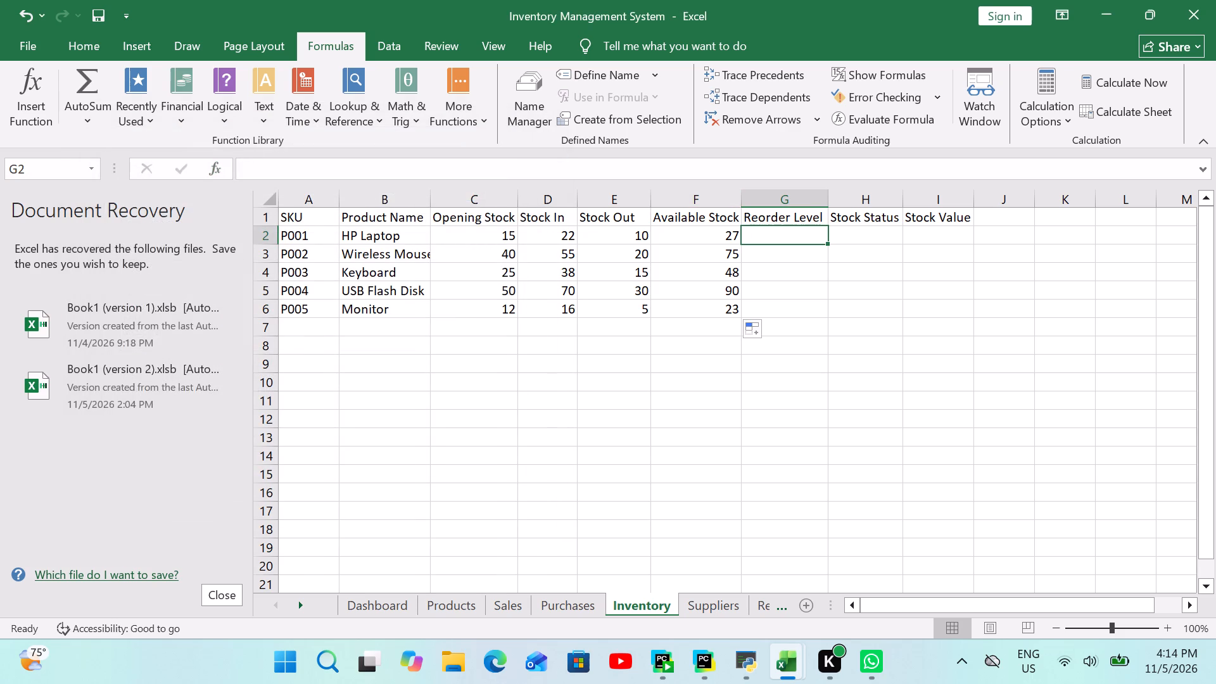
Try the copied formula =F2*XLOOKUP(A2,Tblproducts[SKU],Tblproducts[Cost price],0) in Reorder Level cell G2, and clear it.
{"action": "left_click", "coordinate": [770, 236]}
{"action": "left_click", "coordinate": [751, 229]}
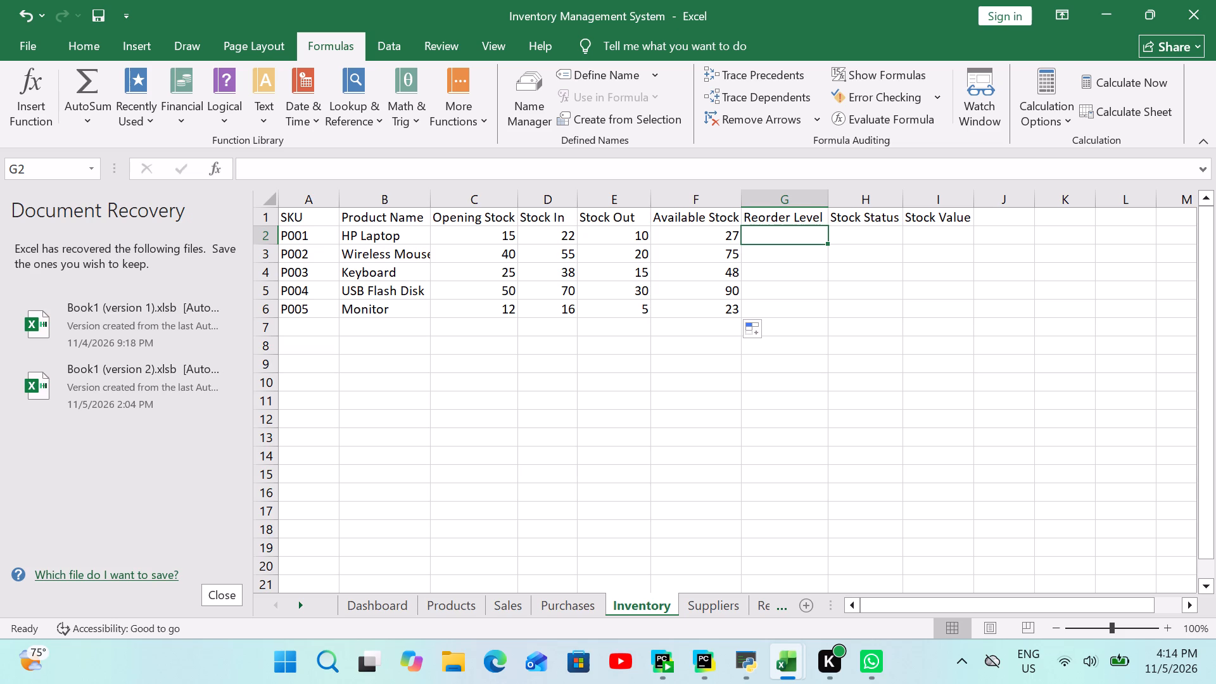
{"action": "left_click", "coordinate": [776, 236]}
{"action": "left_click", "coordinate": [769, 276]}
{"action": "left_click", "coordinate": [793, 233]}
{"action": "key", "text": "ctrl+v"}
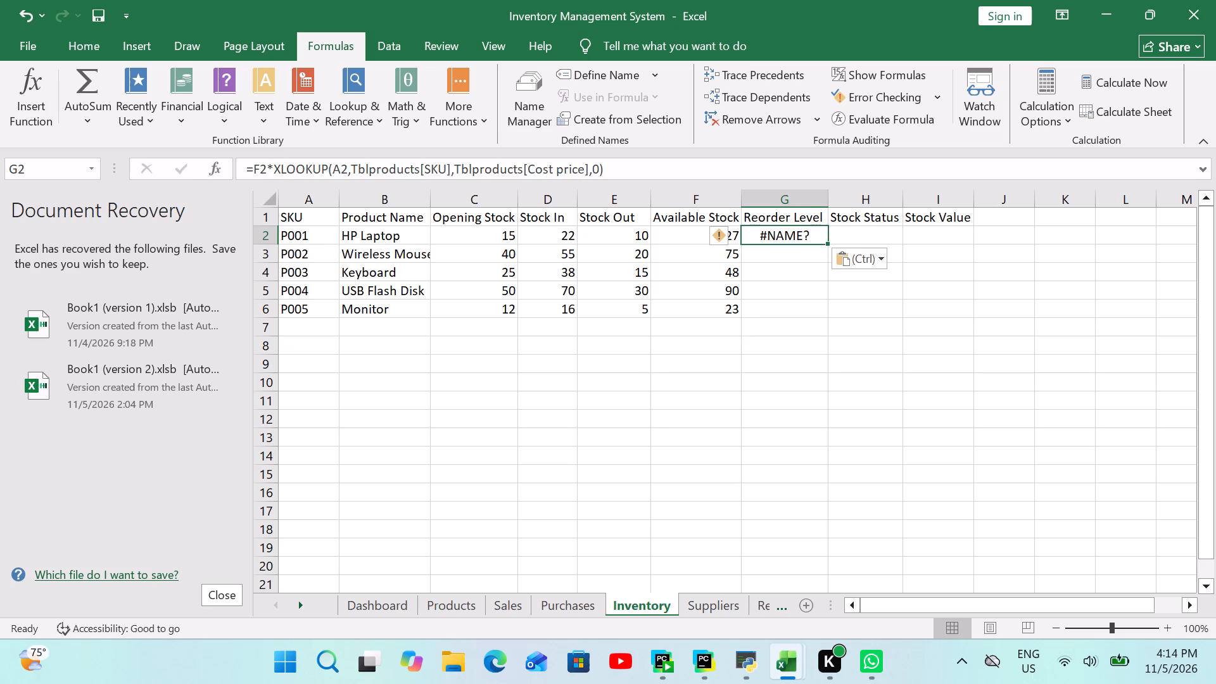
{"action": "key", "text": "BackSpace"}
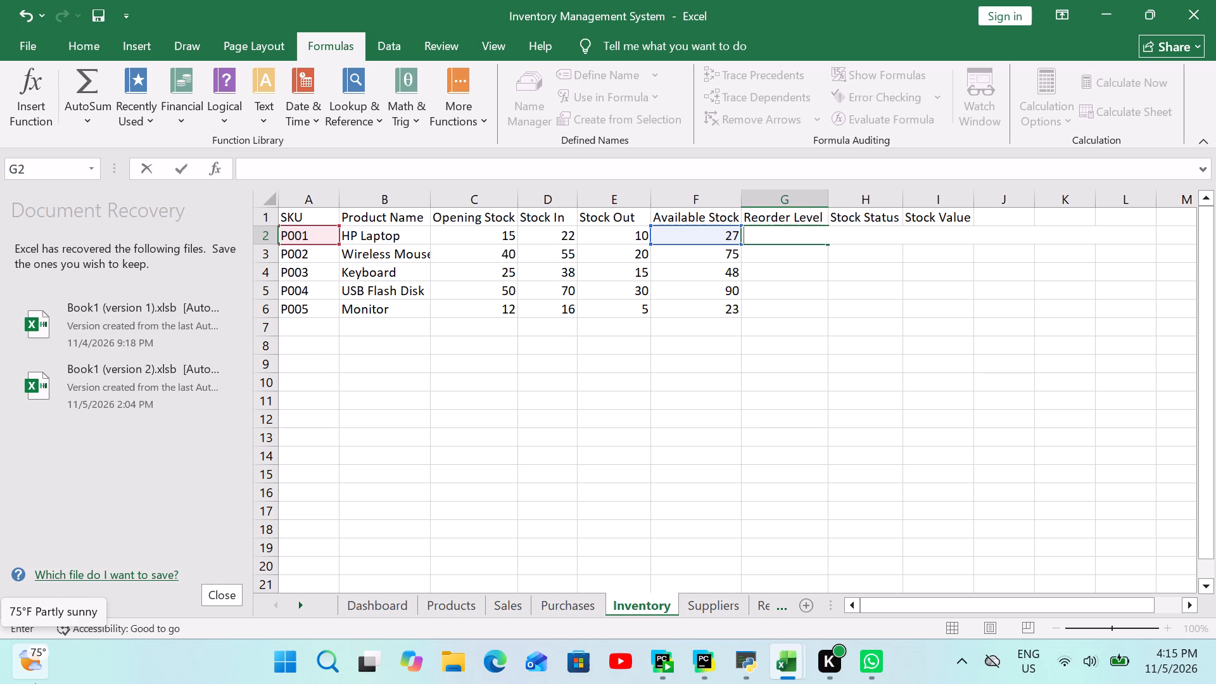
Enter the partial lookup formula =XLOKUP(A2,Tbl) in HP Laptop's Reorder Level cell G2.
{"action": "key", "text": "equal"}
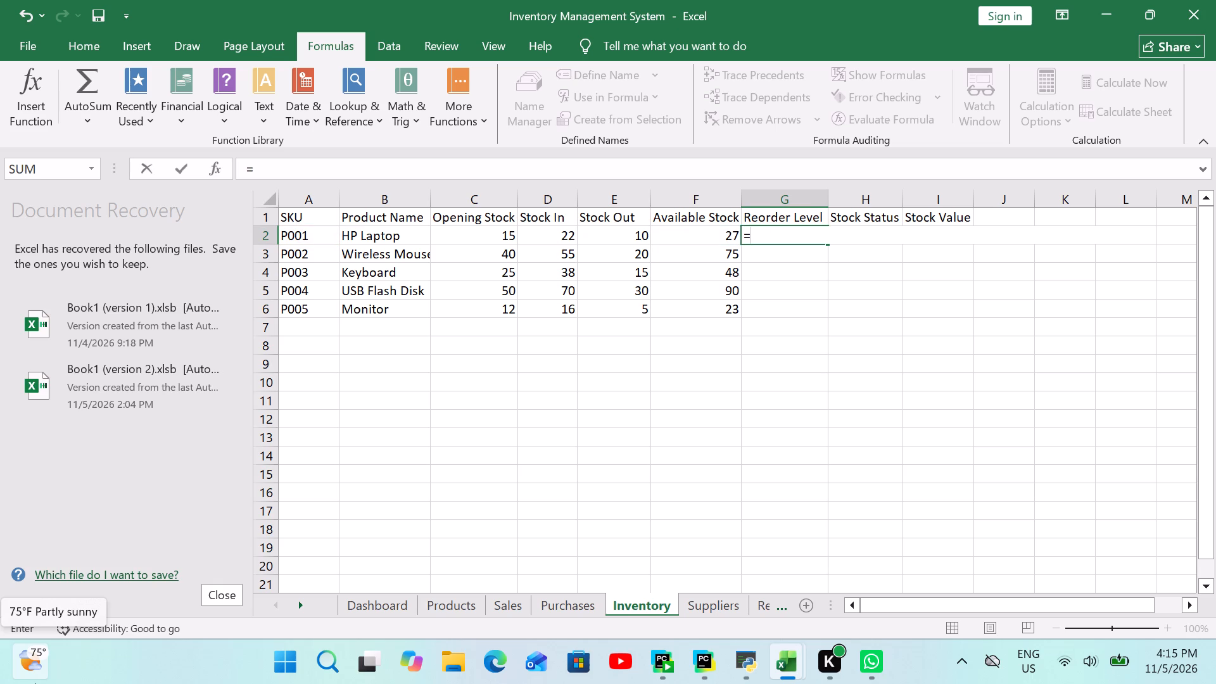
{"action": "type", "text": "XLOKUP"}
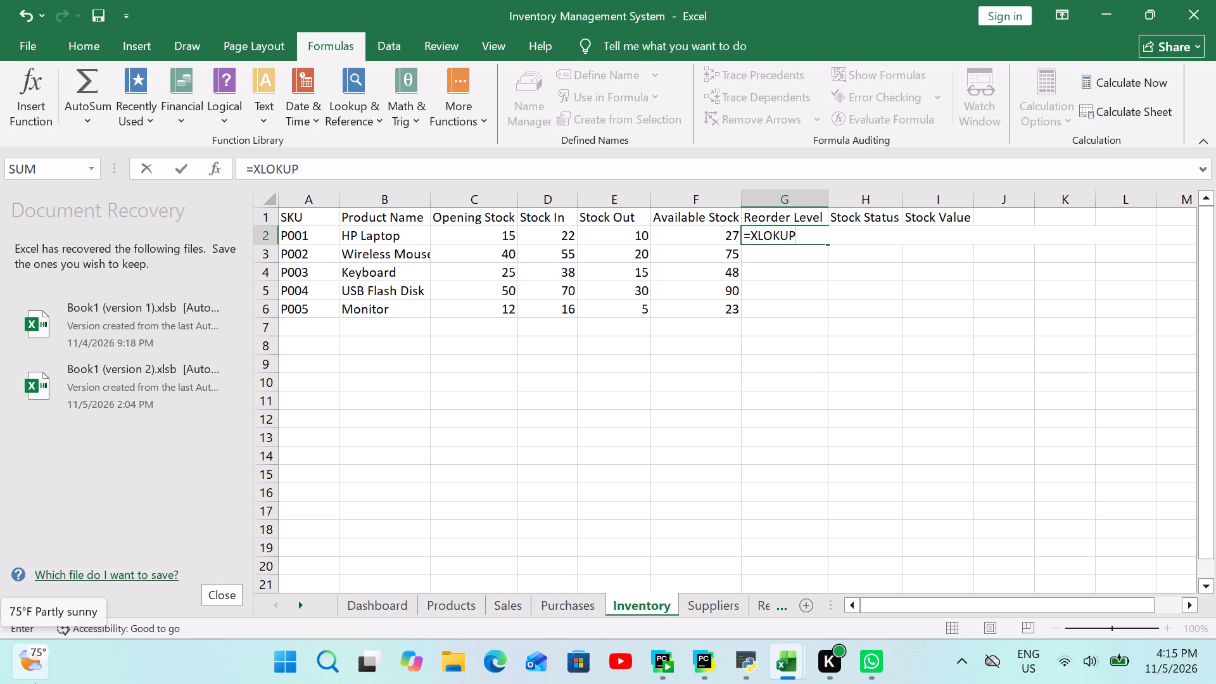
{"action": "key", "text": "shift+parenleft"}
{"action": "type", "text": "A2"}
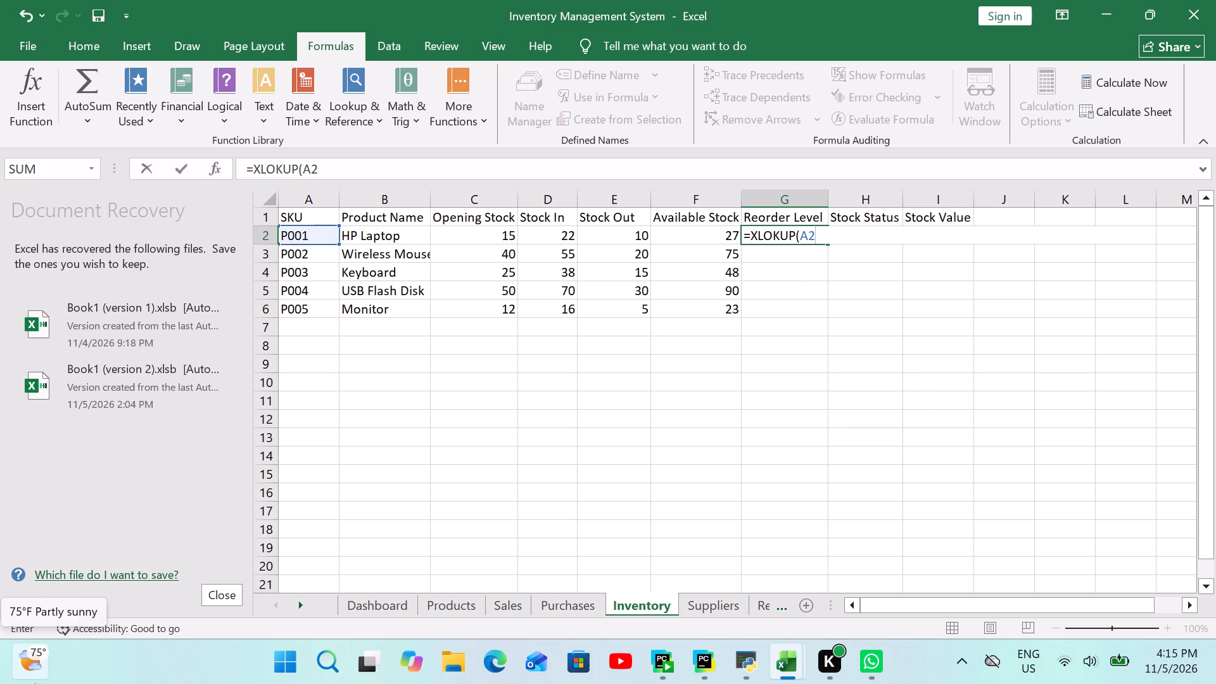
{"action": "key", "text": "comma"}
{"action": "type", "text": "TB"}
{"action": "key", "text": "BackSpace"}
{"action": "type", "text": "bl"}
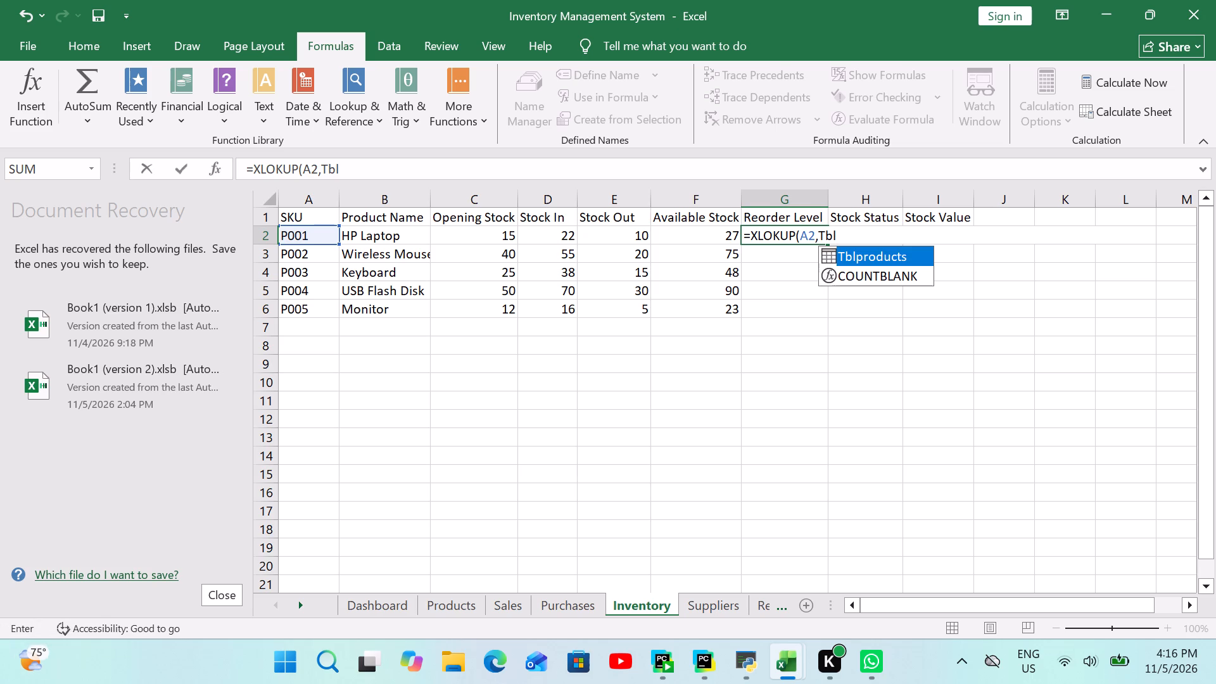
{"action": "left_click", "coordinate": [909, 253]}
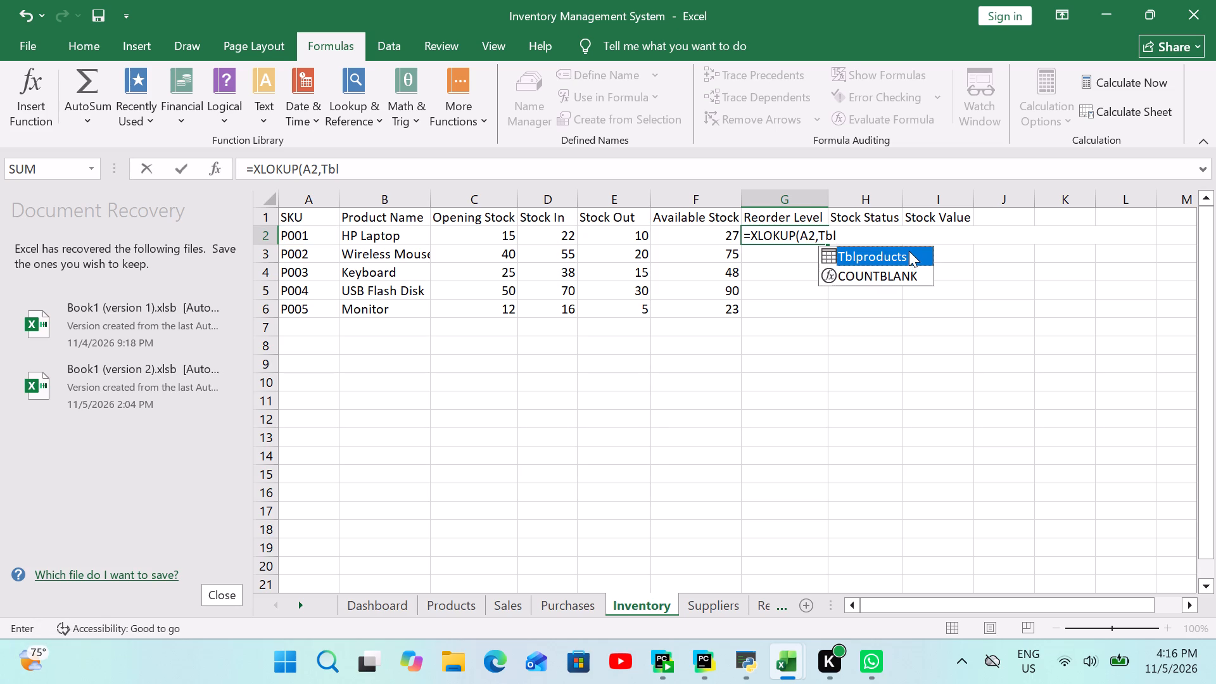
{"action": "left_click", "coordinate": [909, 251]}
{"action": "left_click", "coordinate": [902, 251]}
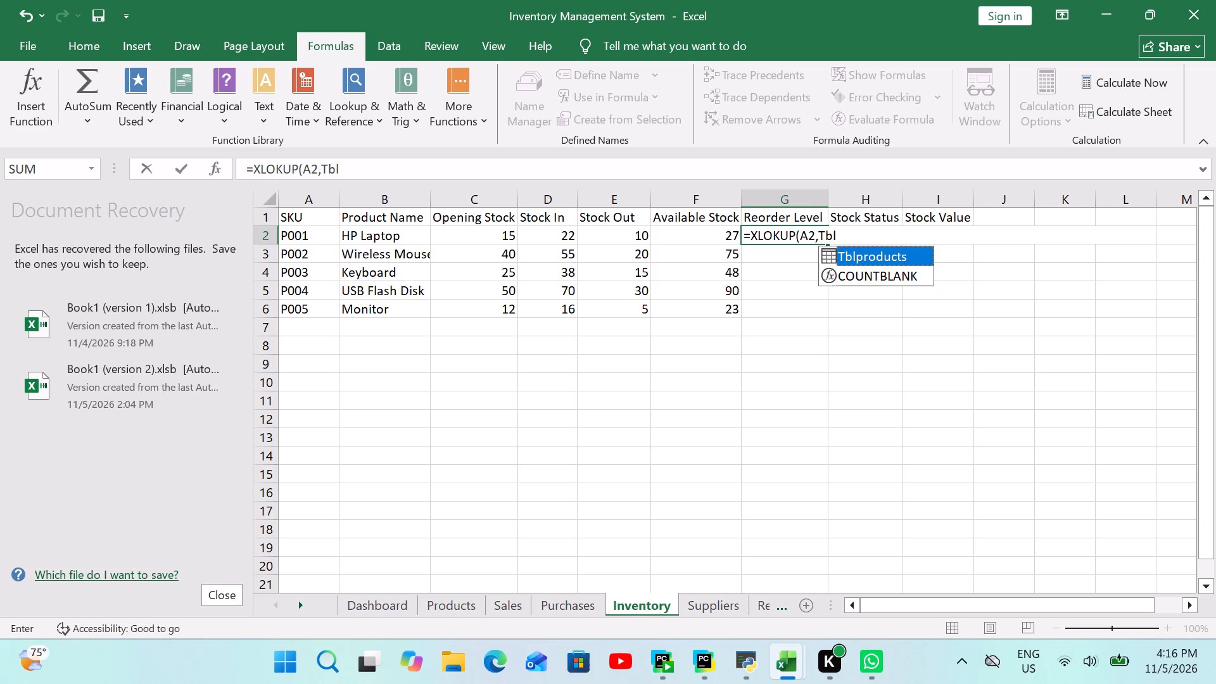
{"action": "left_click", "coordinate": [849, 229]}
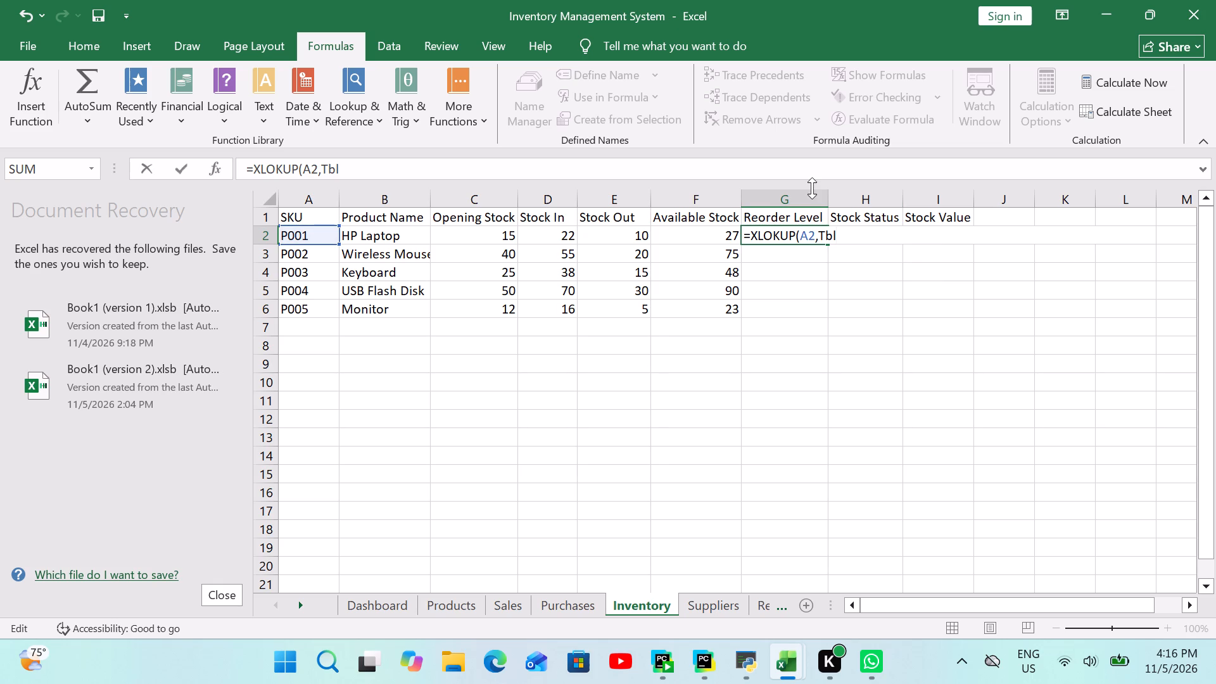
{"action": "left_click", "coordinate": [830, 208]}
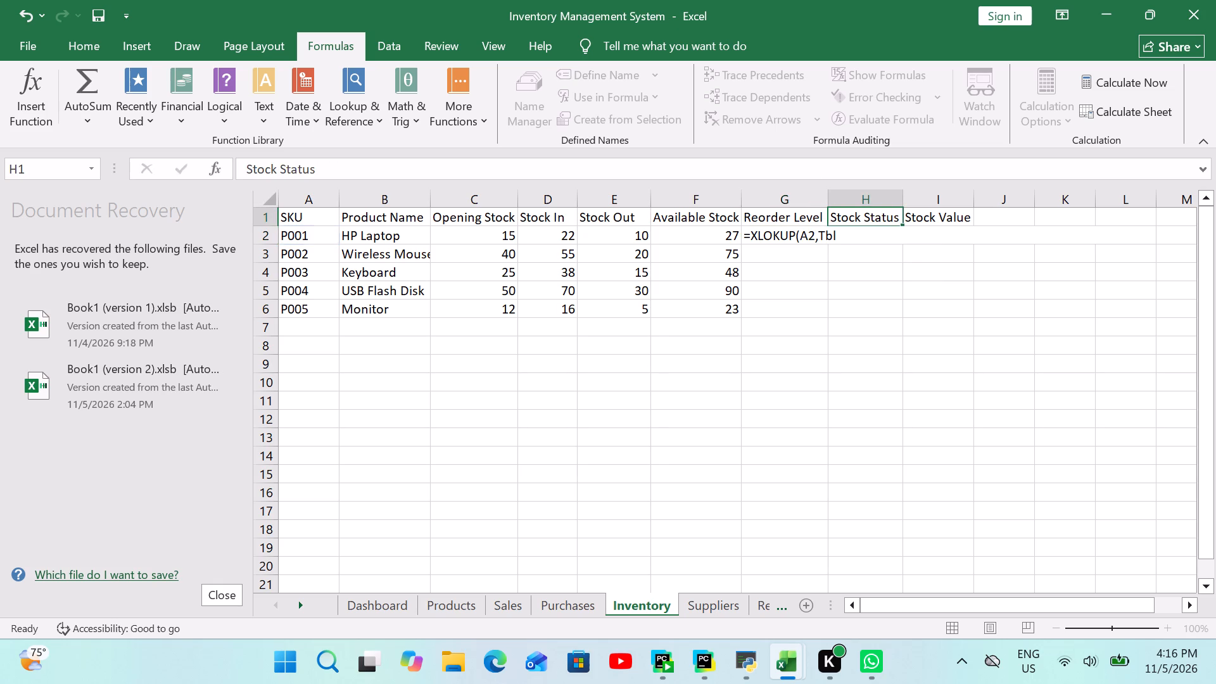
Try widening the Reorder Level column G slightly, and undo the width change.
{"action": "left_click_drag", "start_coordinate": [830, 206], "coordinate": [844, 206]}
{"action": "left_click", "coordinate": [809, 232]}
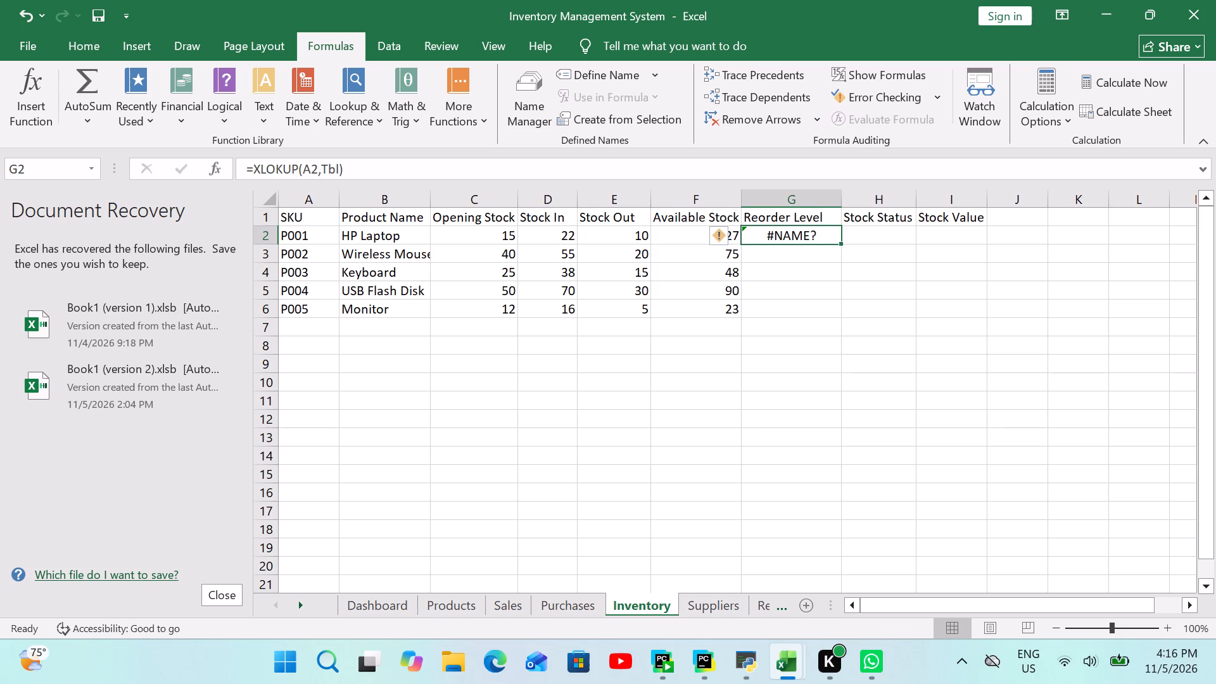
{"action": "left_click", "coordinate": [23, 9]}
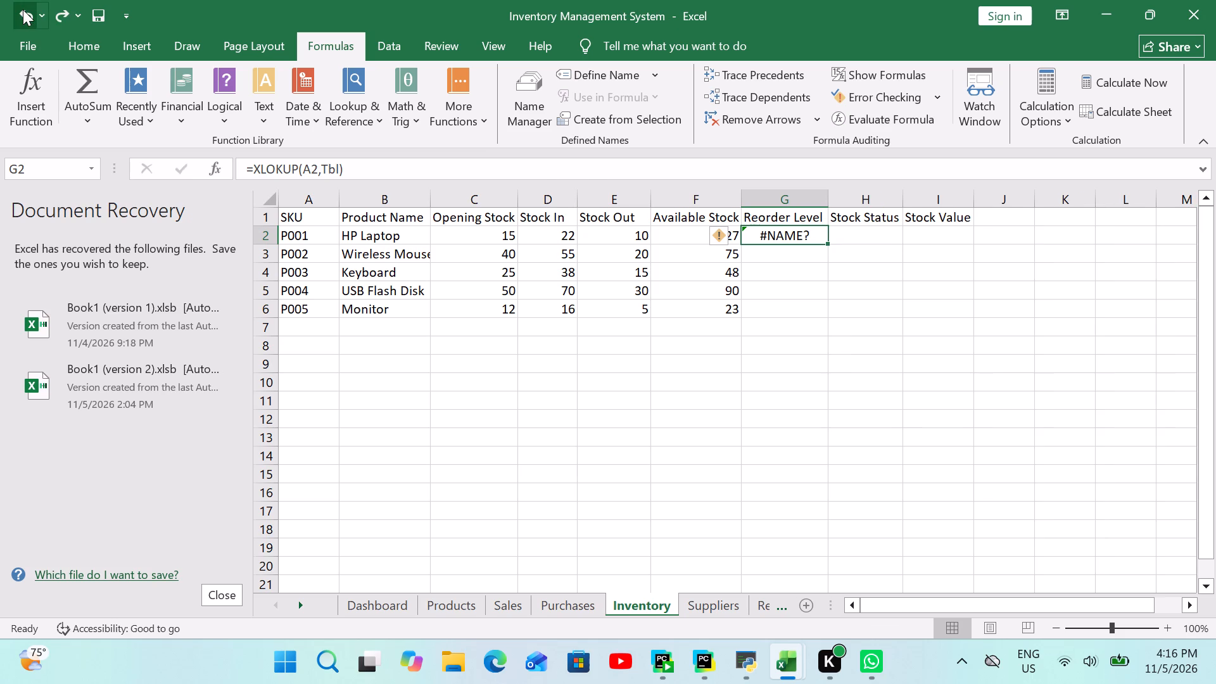
Replace the contents of HP Laptop's Reorder Level cell G2 with the start of the lookup, XLOOKUP(A2, without an equals sign.
{"action": "left_click", "coordinate": [23, 9]}
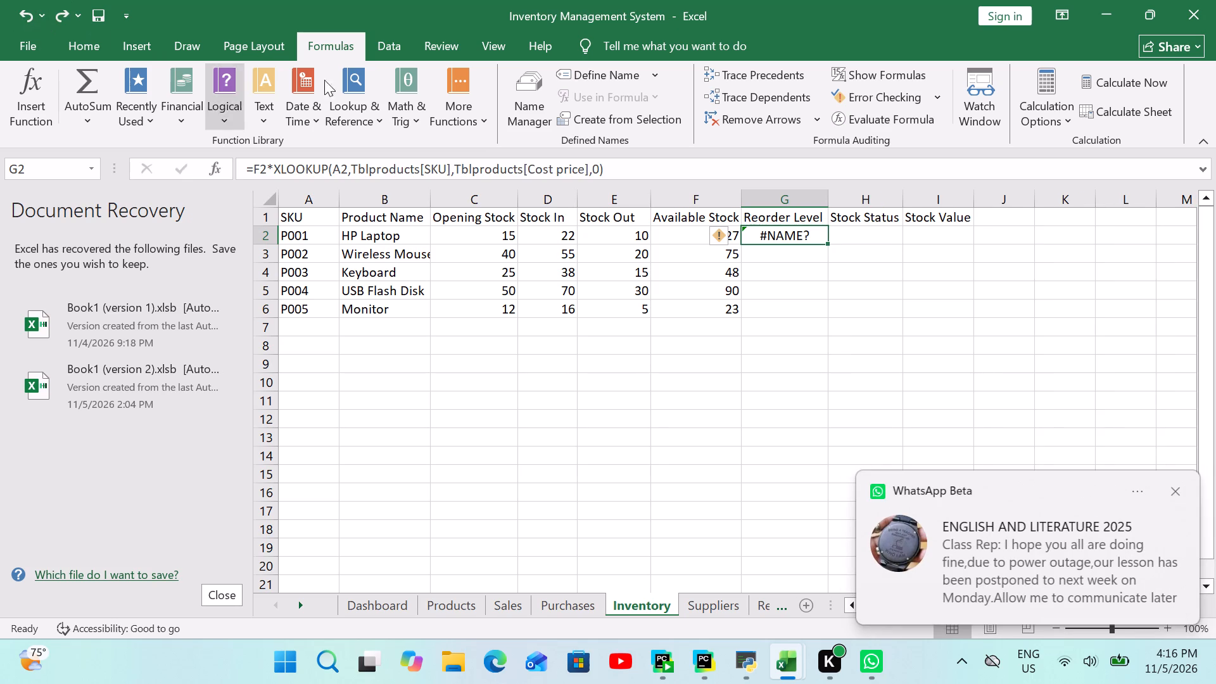
{"action": "left_click", "coordinate": [799, 223]}
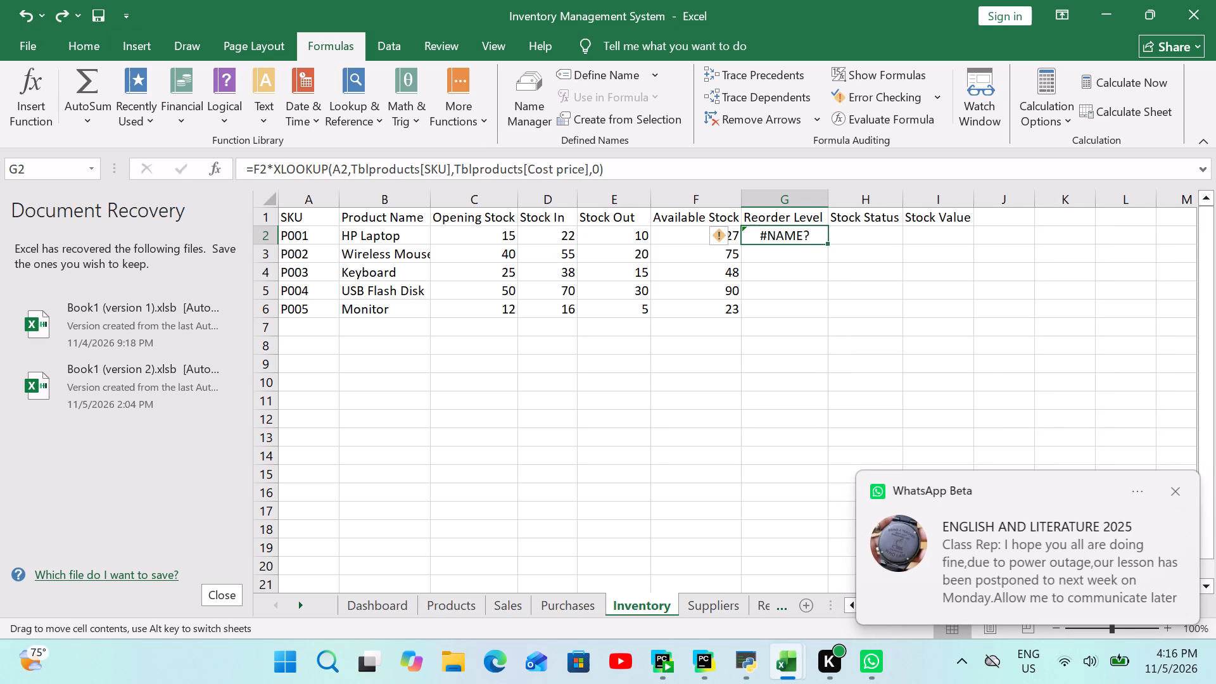
{"action": "left_click", "coordinate": [811, 235]}
{"action": "key", "text": "BackSpace"}
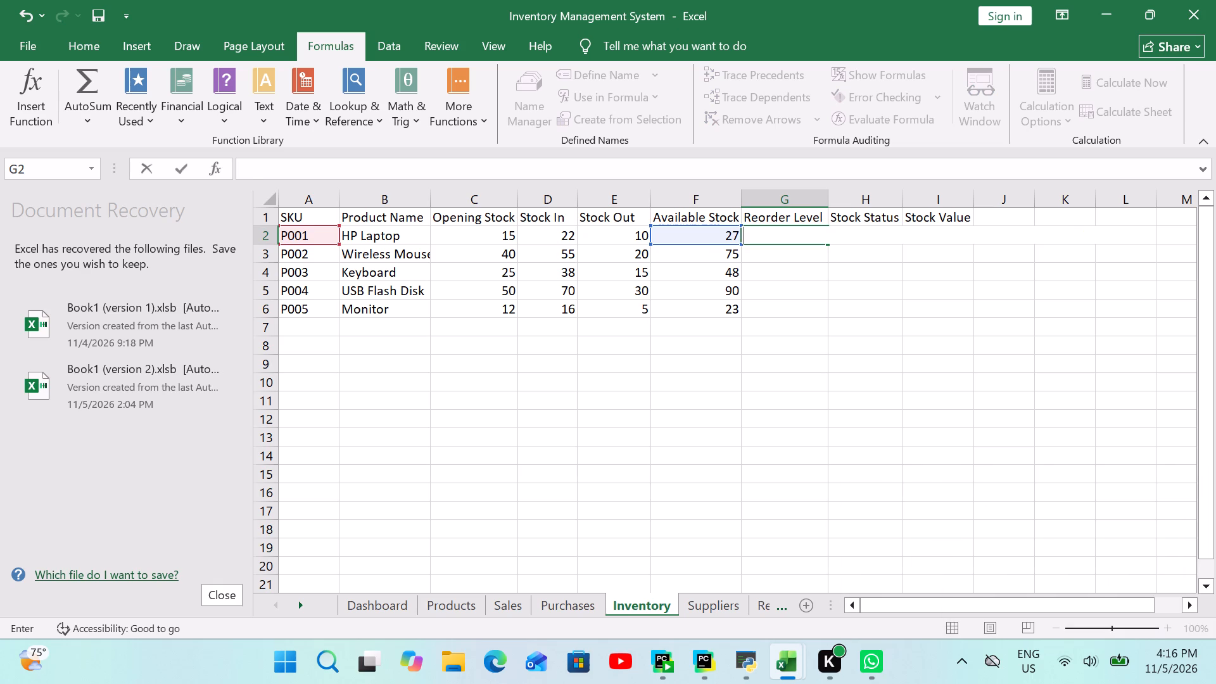
{"action": "key", "text": "x"}
{"action": "type", "text": "LOOKUP"}
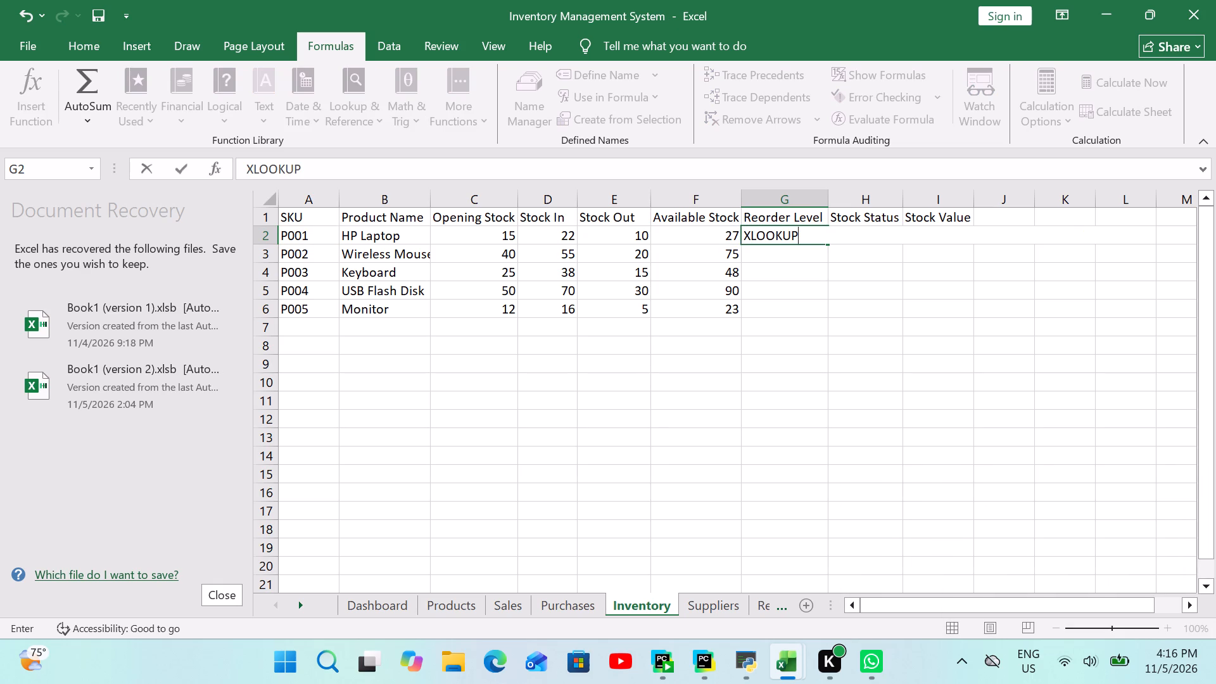
{"action": "type", "text": "(A2"}
{"action": "key", "text": "comma"}
Widen the Reorder Level column G to roughly three times its width to make room for the long lookup text.
{"action": "left_click_drag", "start_coordinate": [825, 257], "coordinate": [829, 255]}
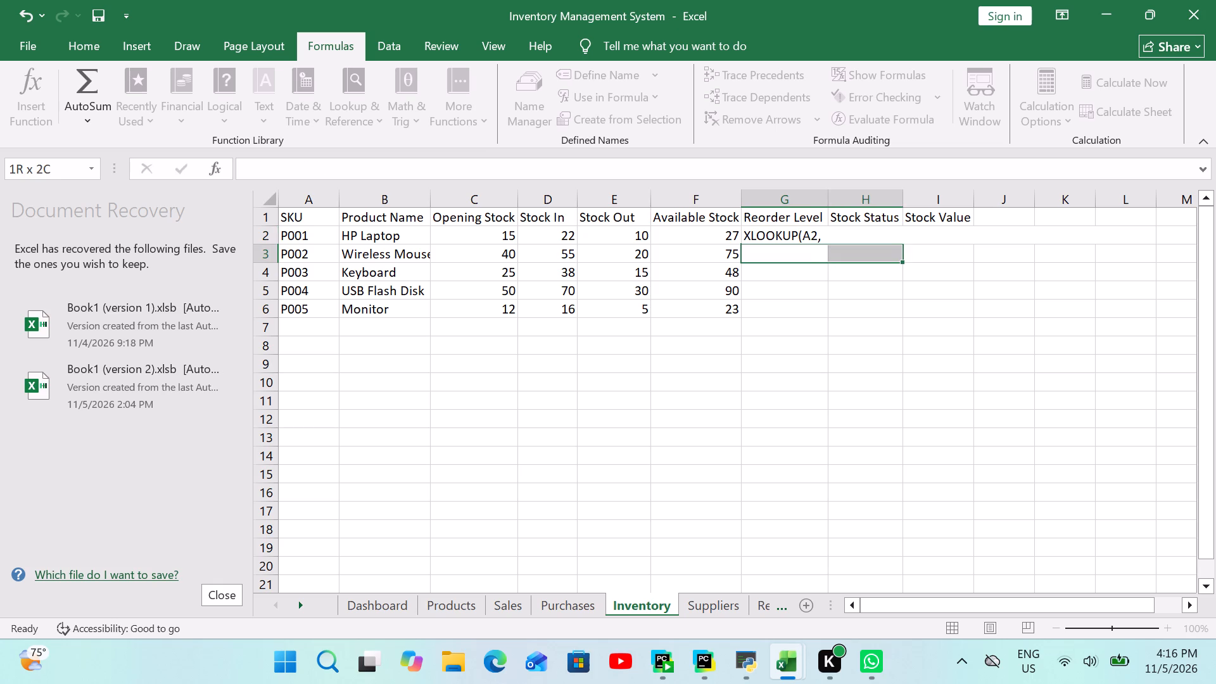
{"action": "left_click_drag", "start_coordinate": [829, 255], "coordinate": [829, 269]}
{"action": "left_click", "coordinate": [829, 272]}
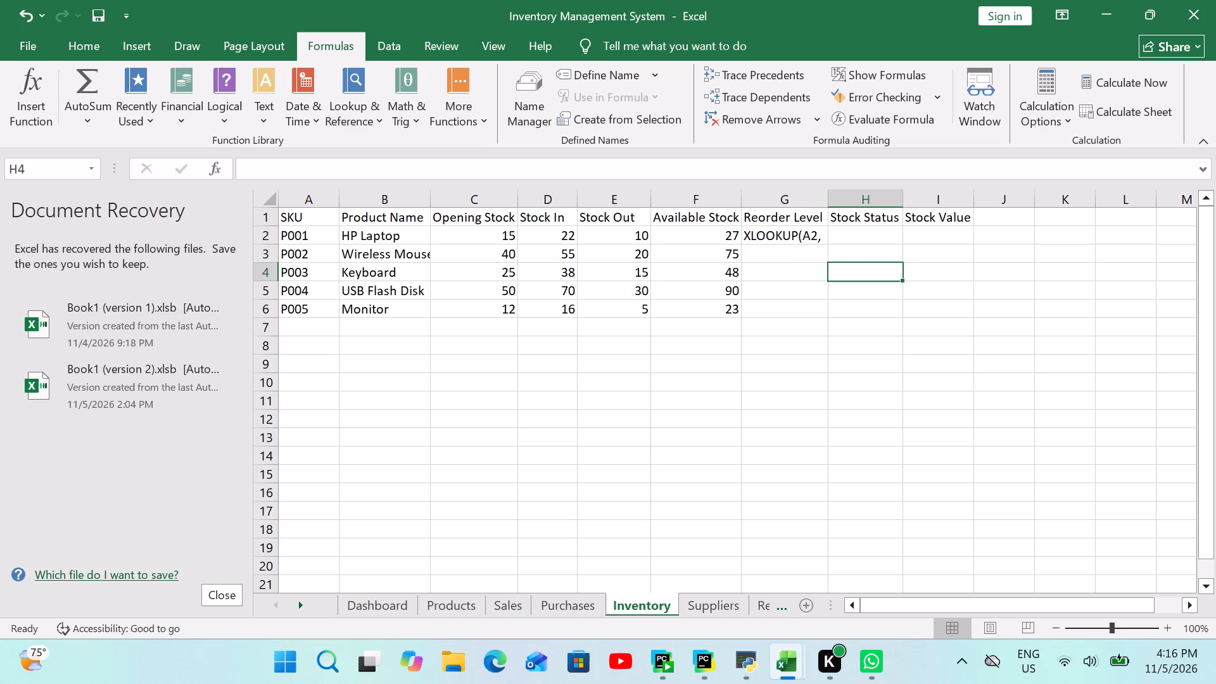
{"action": "left_click_drag", "start_coordinate": [828, 263], "coordinate": [836, 252]}
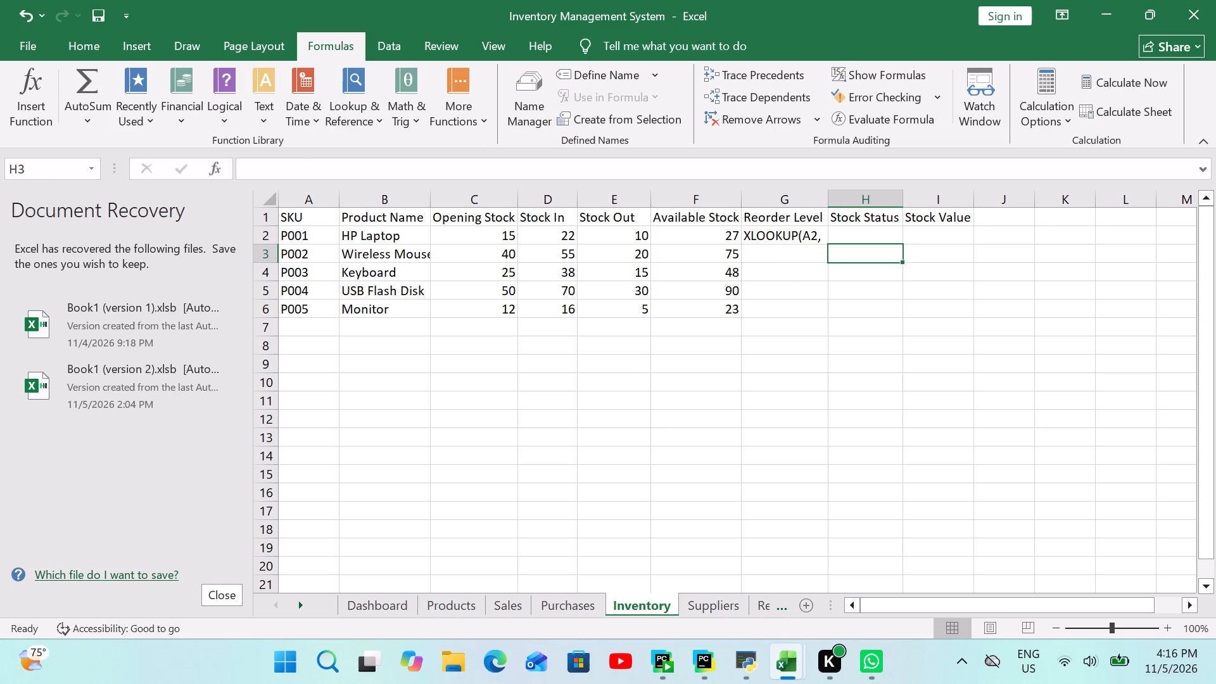
{"action": "left_click_drag", "start_coordinate": [828, 251], "coordinate": [839, 247]}
{"action": "left_click_drag", "start_coordinate": [829, 203], "coordinate": [932, 194]}
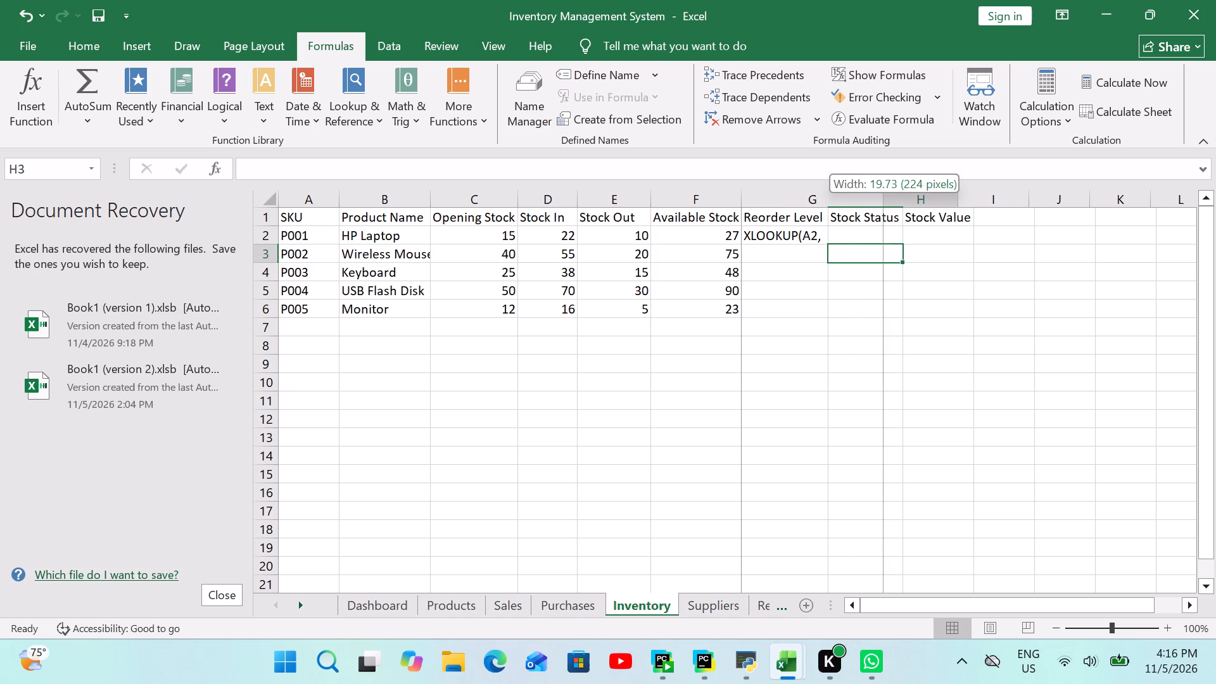
{"action": "left_click_drag", "start_coordinate": [932, 194], "coordinate": [899, 215]}
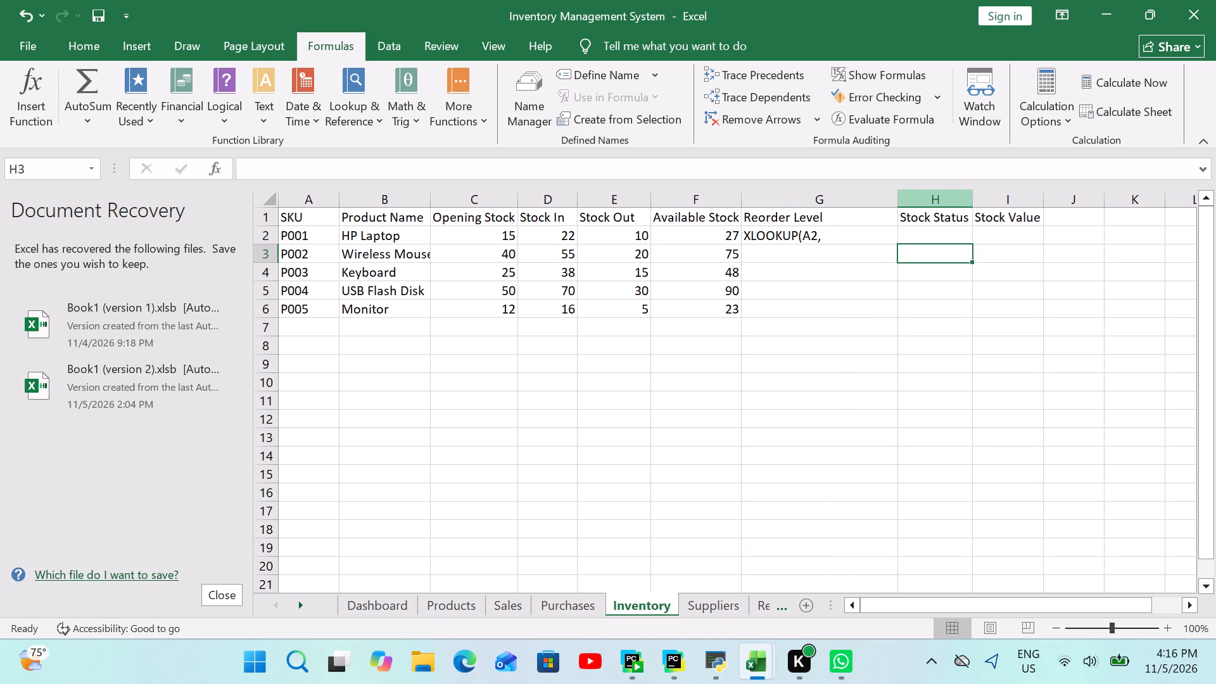
{"action": "left_click_drag", "start_coordinate": [897, 203], "coordinate": [1003, 191]}
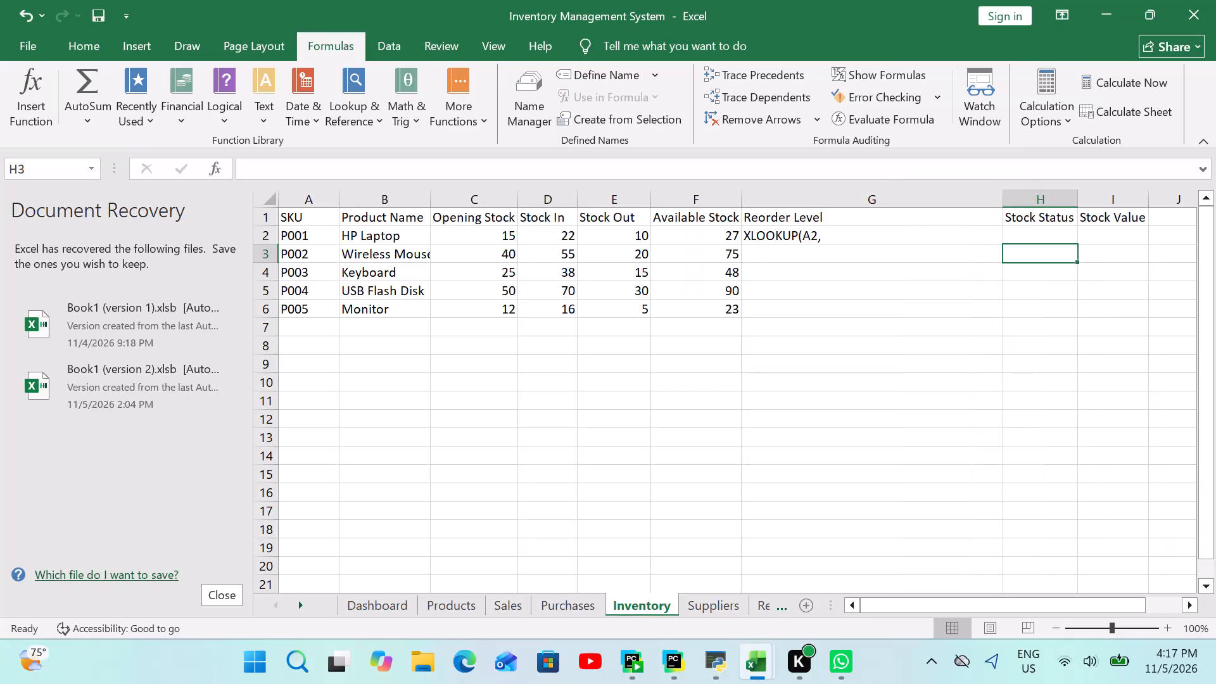
Extend the lookup text in cell G2 with the lookup array Tblproducts [SKU] followed by a comma.
{"action": "left_click", "coordinate": [884, 243]}
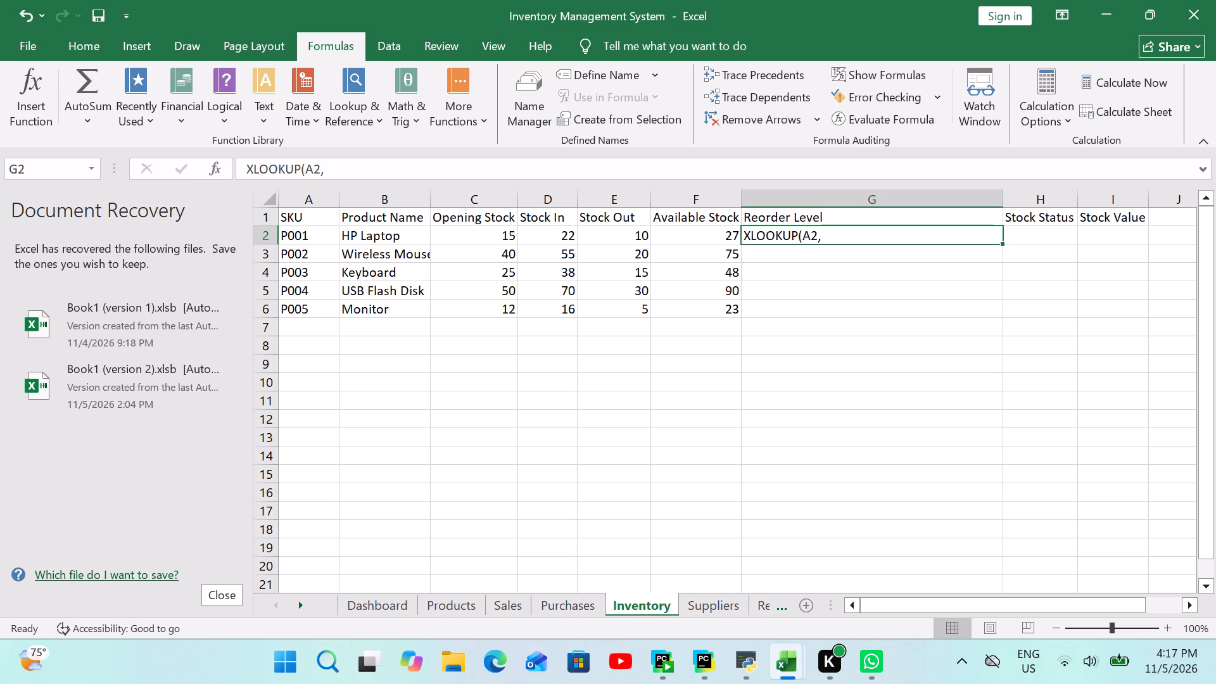
{"action": "left_click", "coordinate": [829, 236]}
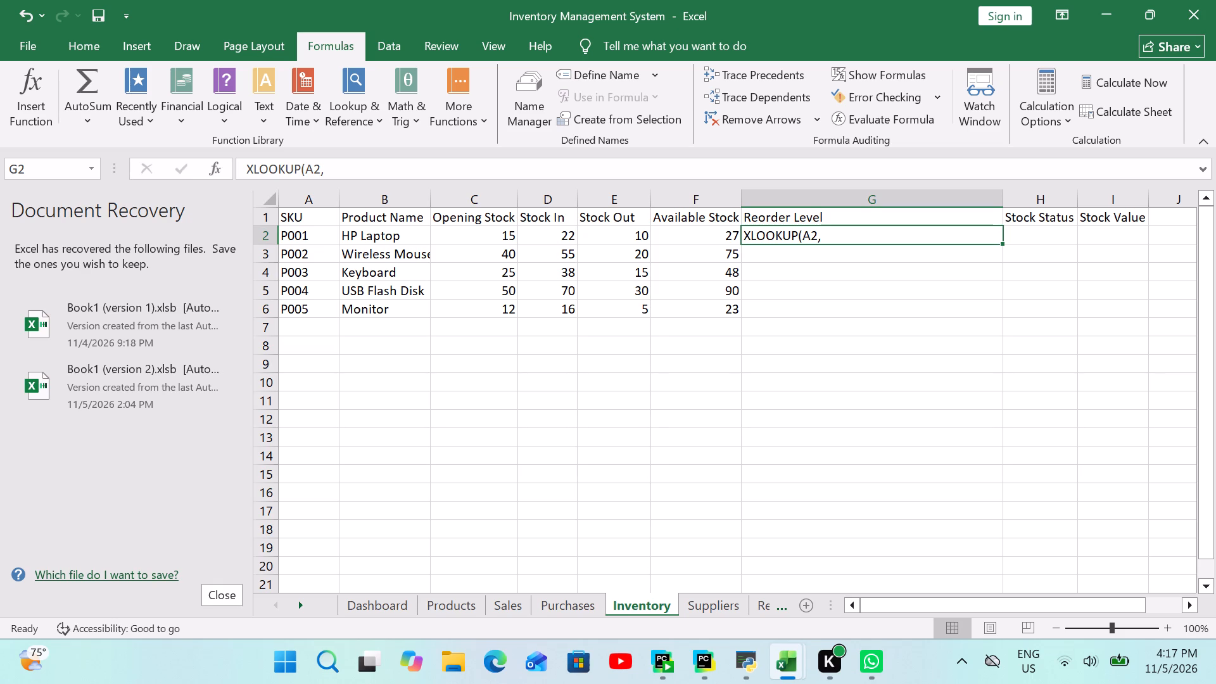
{"action": "left_click", "coordinate": [823, 231]}
{"action": "double_click", "coordinate": [825, 236]}
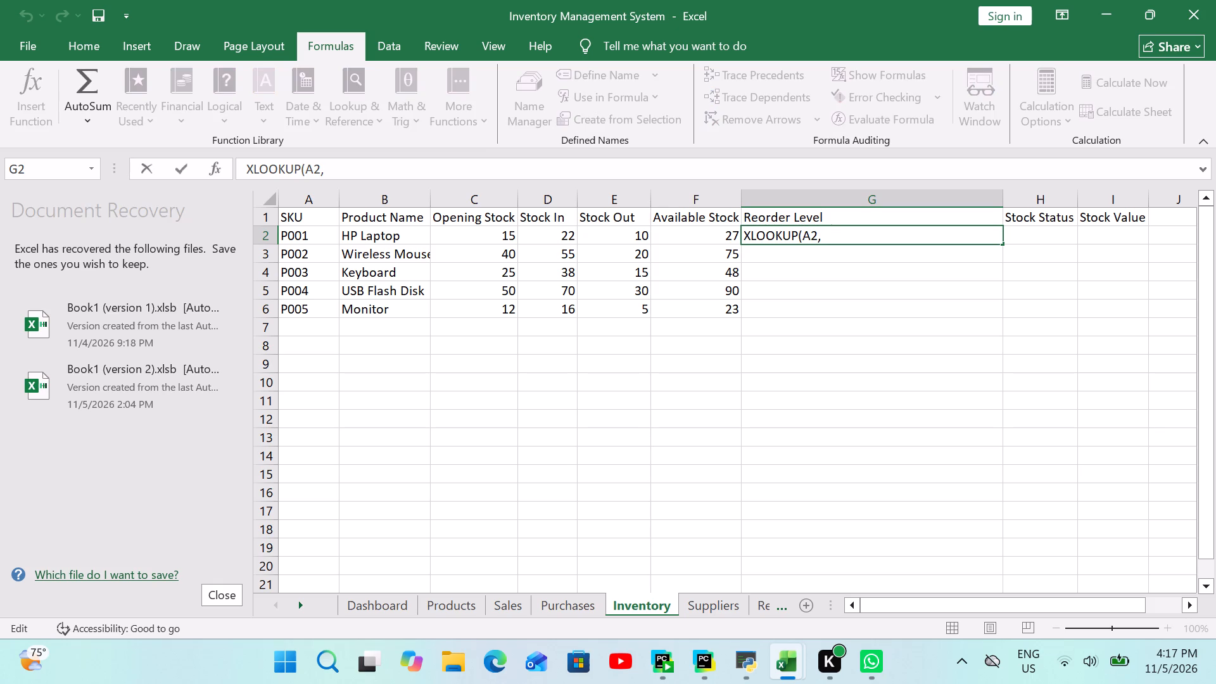
{"action": "key", "text": "t"}
{"action": "type", "text": "bl"}
{"action": "type", "text": "producy"}
{"action": "key", "text": "BackSpace"}
{"action": "type", "text": "ts"}
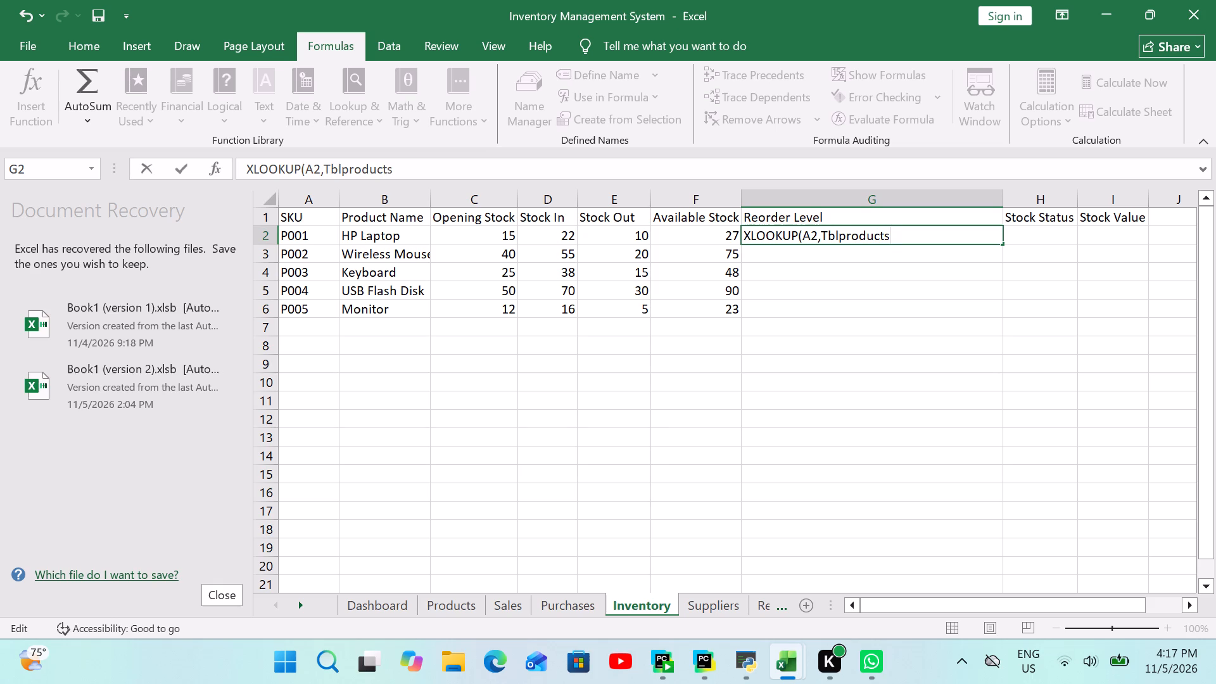
{"action": "key", "text": "space"}
{"action": "key", "text": "bracketleft"}
{"action": "key", "text": "BackSpace"}
{"action": "key", "text": "bracketleft"}
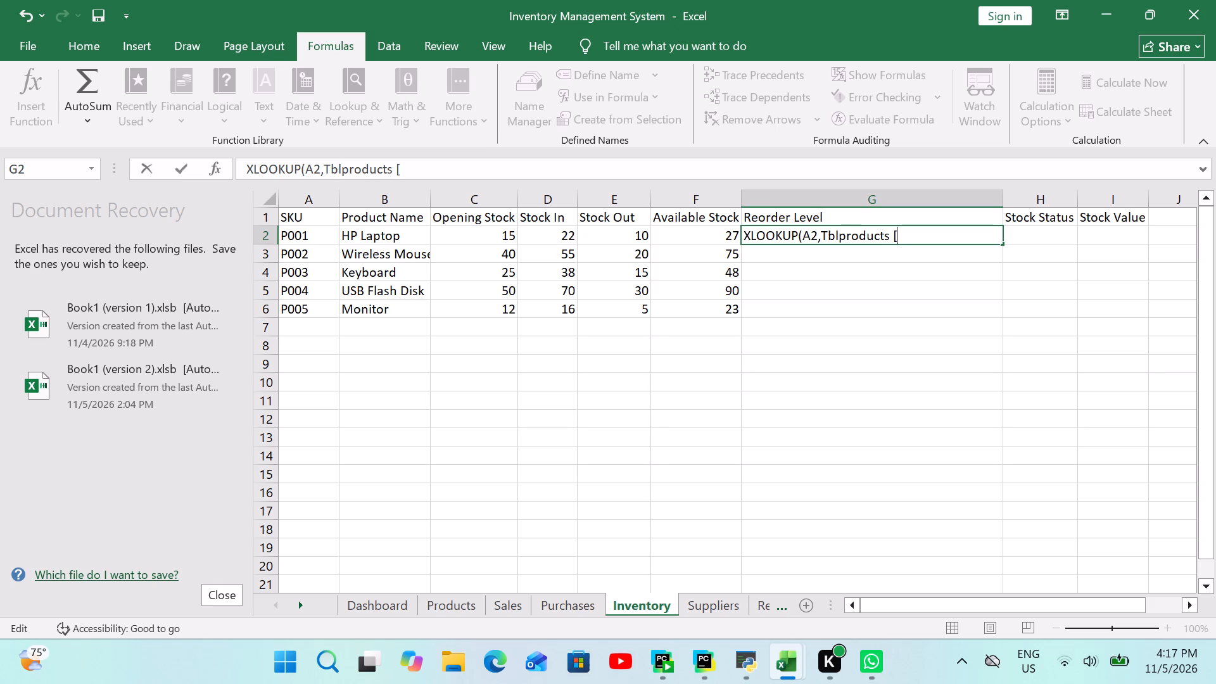
{"action": "key", "text": "s"}
{"action": "type", "text": "KU]"}
{"action": "key", "text": "comma"}
Complete the lookup text in cell G2 with the return array Tblproducts[Reorder Level] and a closing parenthesis.
{"action": "key", "text": "t"}
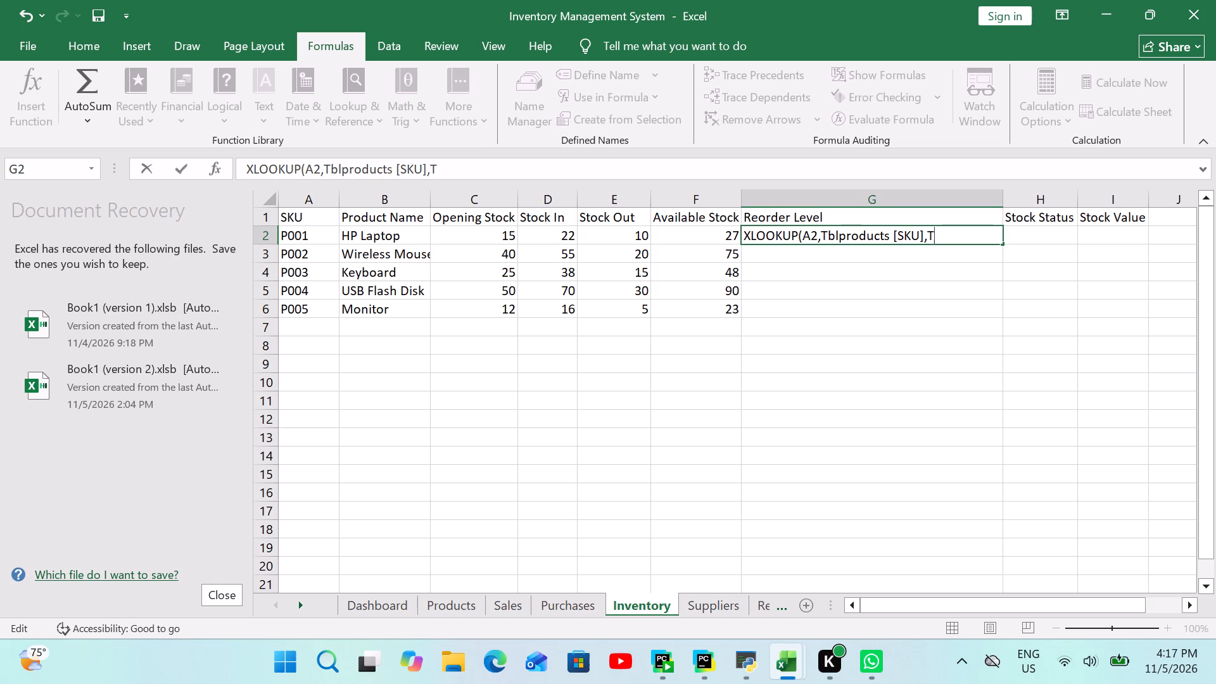
{"action": "type", "text": "products"}
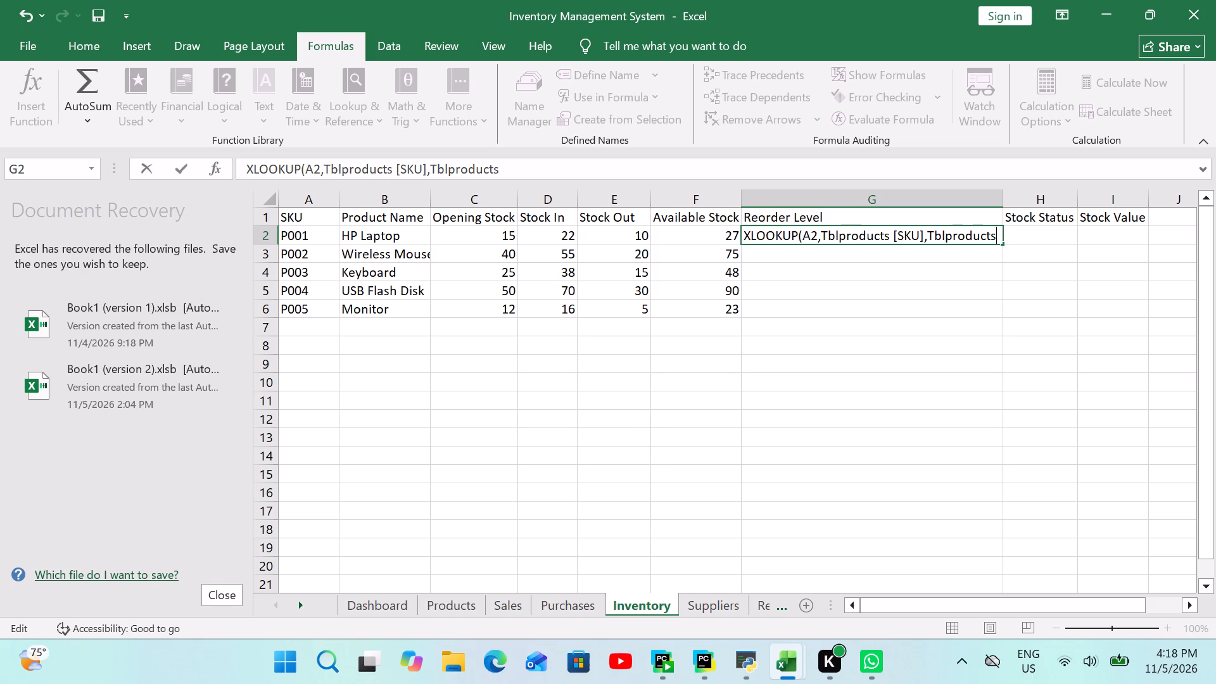
{"action": "key", "text": "bracketleft"}
{"action": "type", "text": "re"}
{"action": "key", "text": "BackSpace"}
{"action": "key", "text": "BackSpace"}
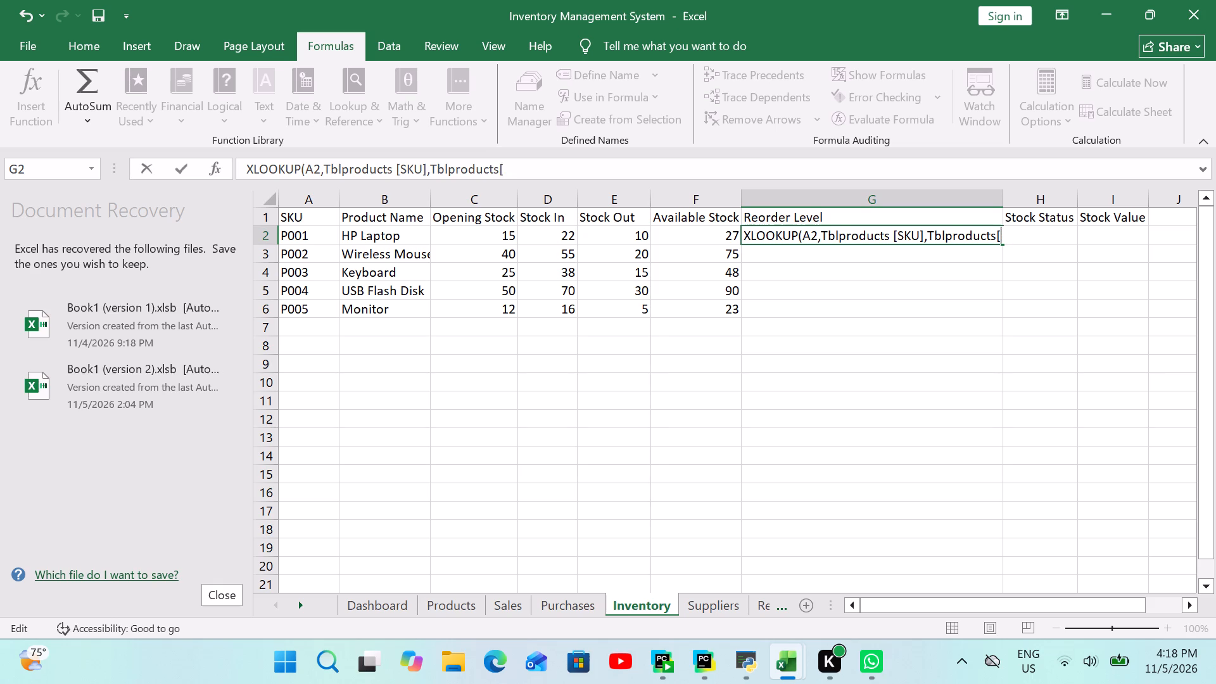
{"action": "type", "text": "RE"}
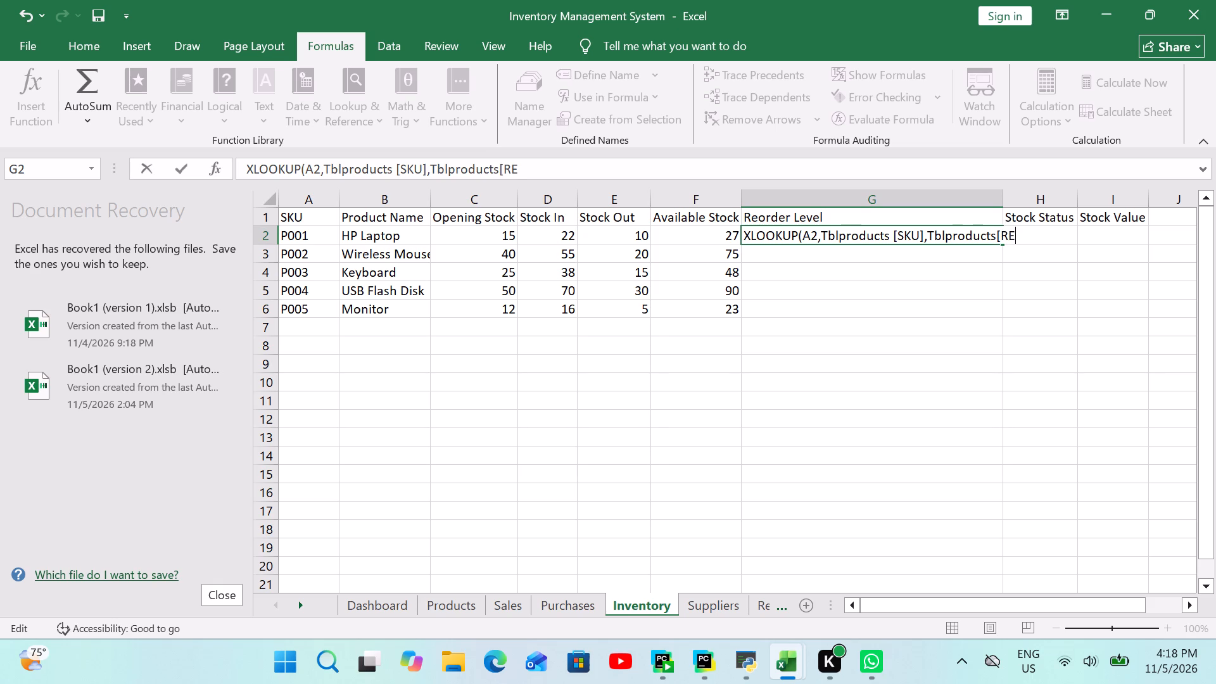
{"action": "key", "text": "BackSpace"}
{"action": "key", "text": "e"}
{"action": "type", "text": "order"}
{"action": "key", "text": "space"}
{"action": "key", "text": "l"}
{"action": "type", "text": "evel"}
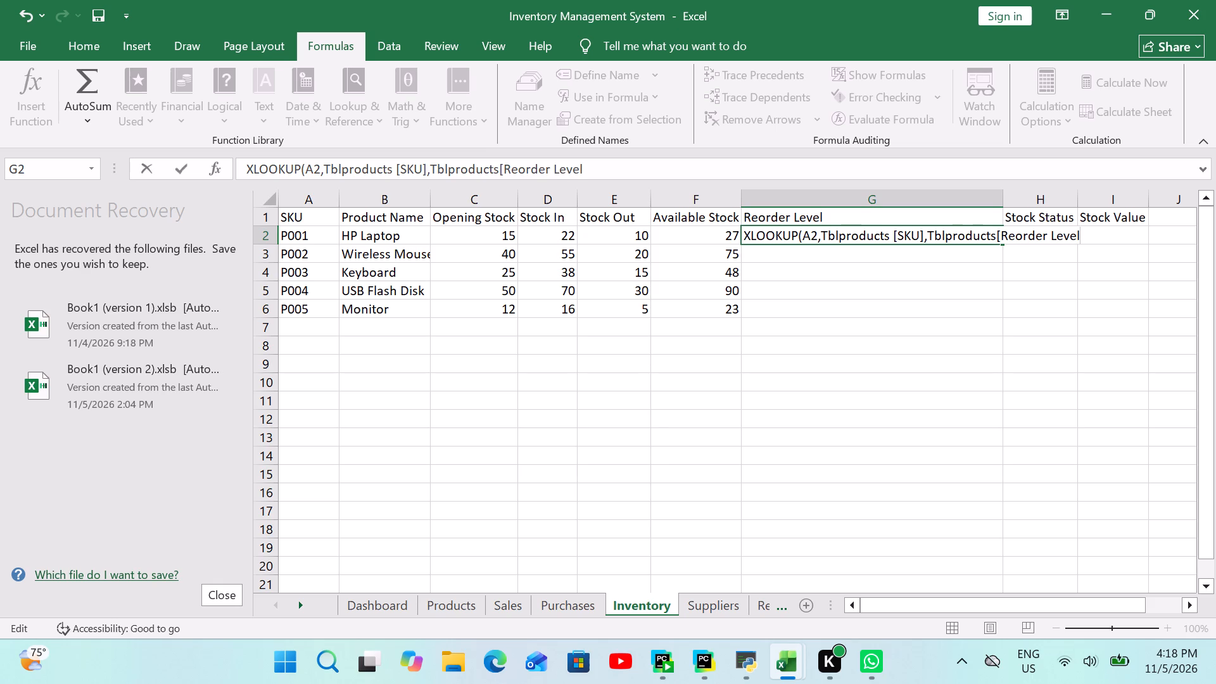
{"action": "key", "text": "bracketright"}
{"action": "key", "text": "shift+parenright"}
Enter the lookup text in cell G2 and widen the Reorder Level column G to about 50 characters.
{"action": "left_click", "coordinate": [1003, 208]}
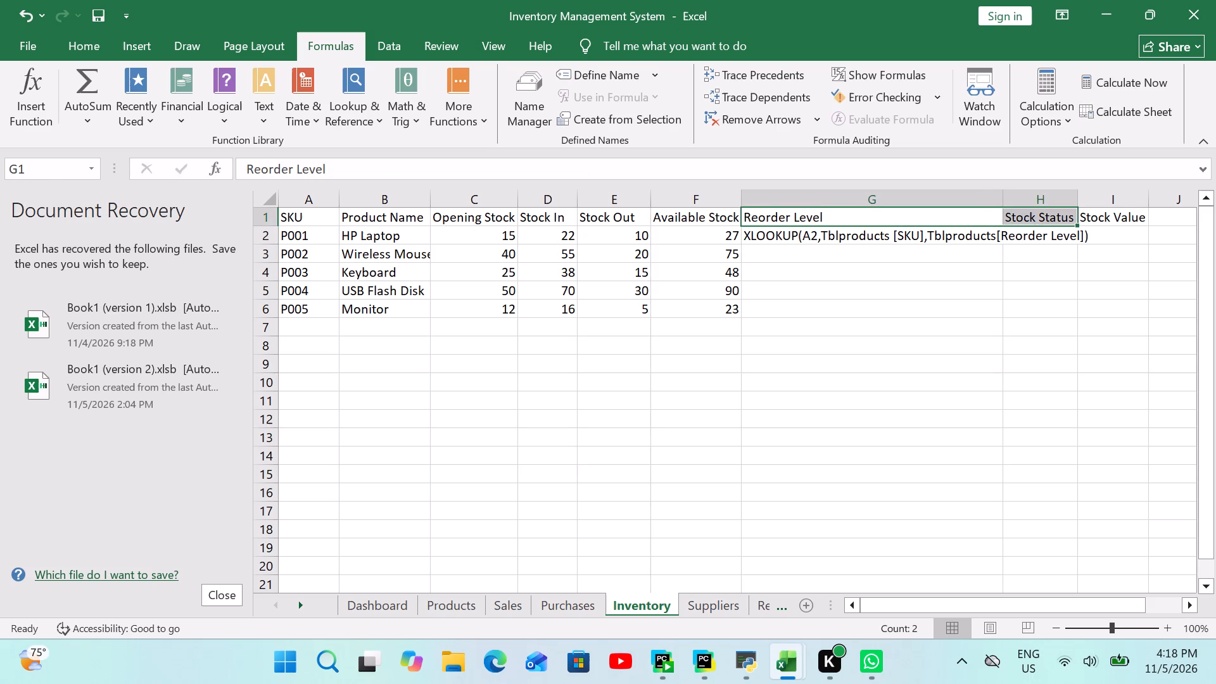
{"action": "left_click_drag", "start_coordinate": [1002, 205], "coordinate": [1024, 196]}
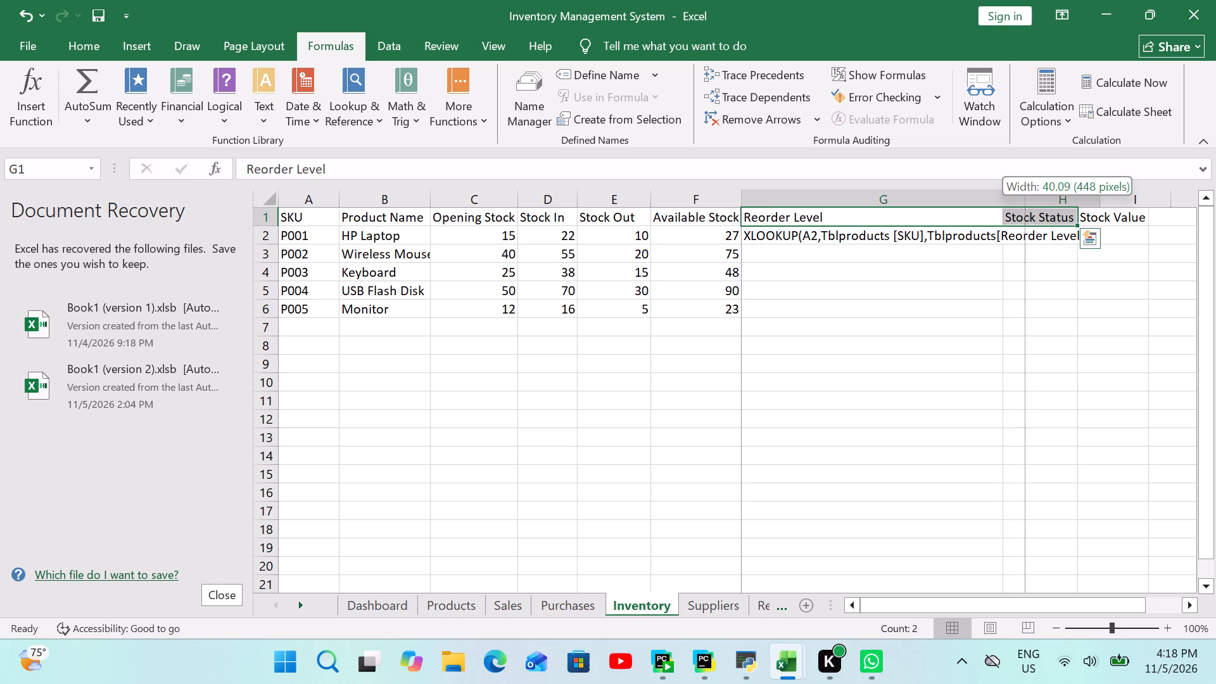
{"action": "left_click_drag", "start_coordinate": [1024, 196], "coordinate": [1092, 184]}
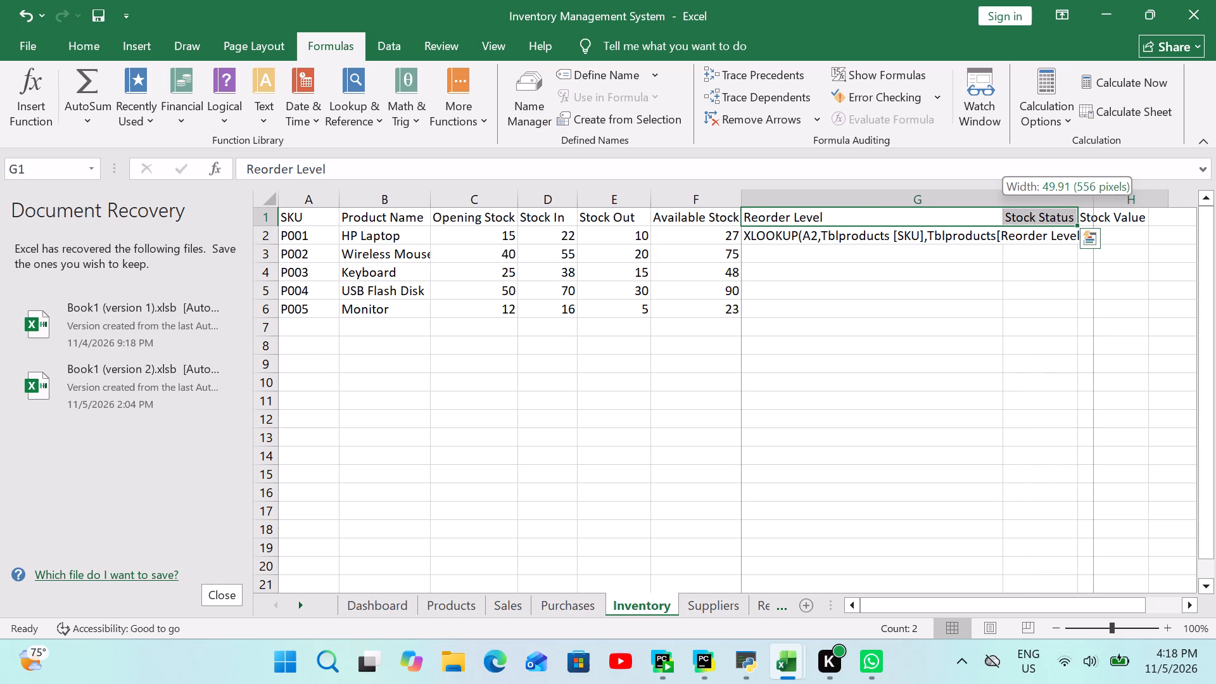
{"action": "left_click_drag", "start_coordinate": [1092, 184], "coordinate": [1096, 199]}
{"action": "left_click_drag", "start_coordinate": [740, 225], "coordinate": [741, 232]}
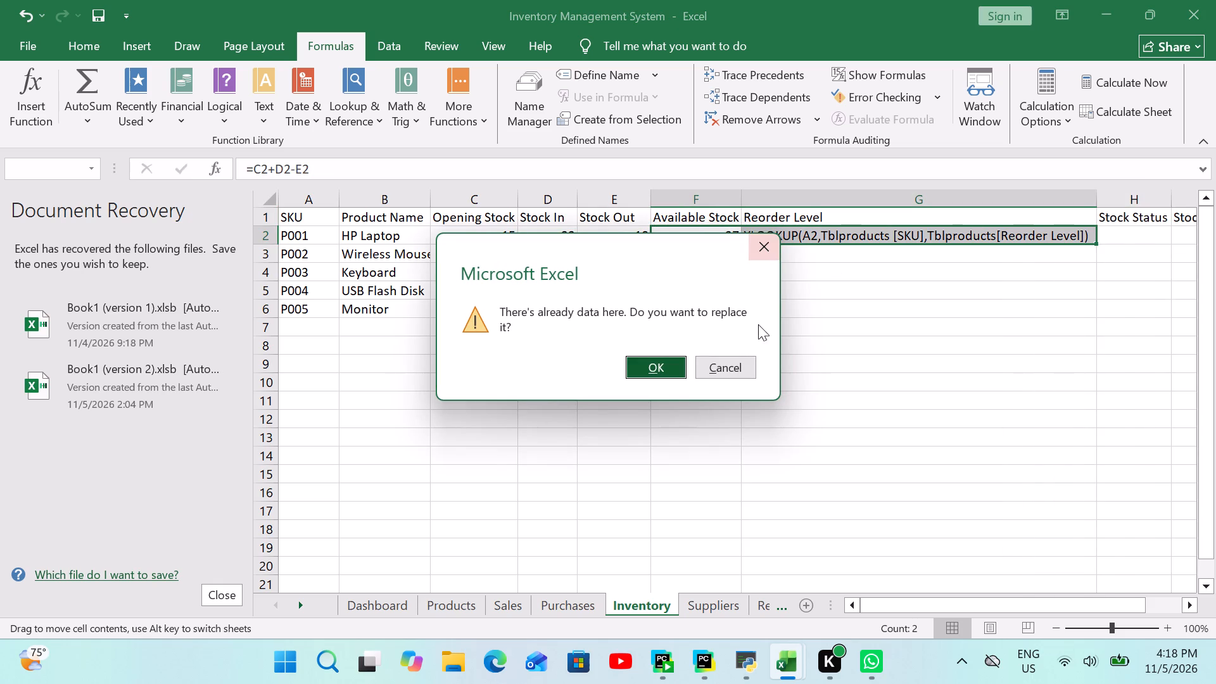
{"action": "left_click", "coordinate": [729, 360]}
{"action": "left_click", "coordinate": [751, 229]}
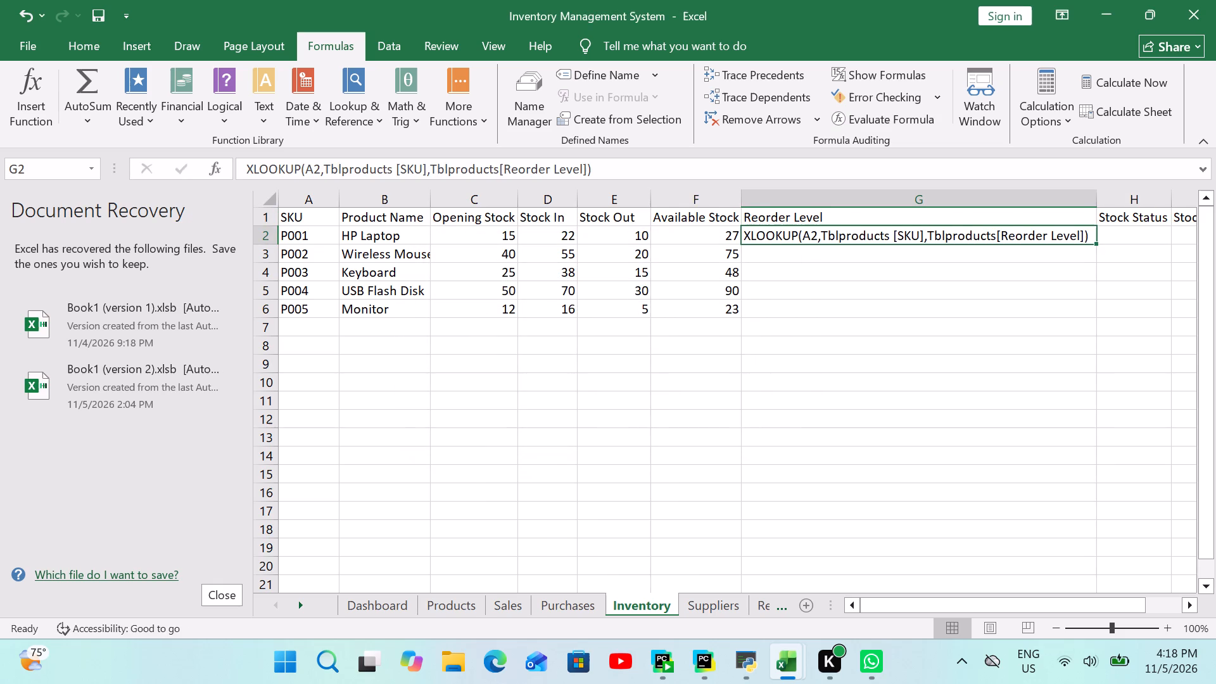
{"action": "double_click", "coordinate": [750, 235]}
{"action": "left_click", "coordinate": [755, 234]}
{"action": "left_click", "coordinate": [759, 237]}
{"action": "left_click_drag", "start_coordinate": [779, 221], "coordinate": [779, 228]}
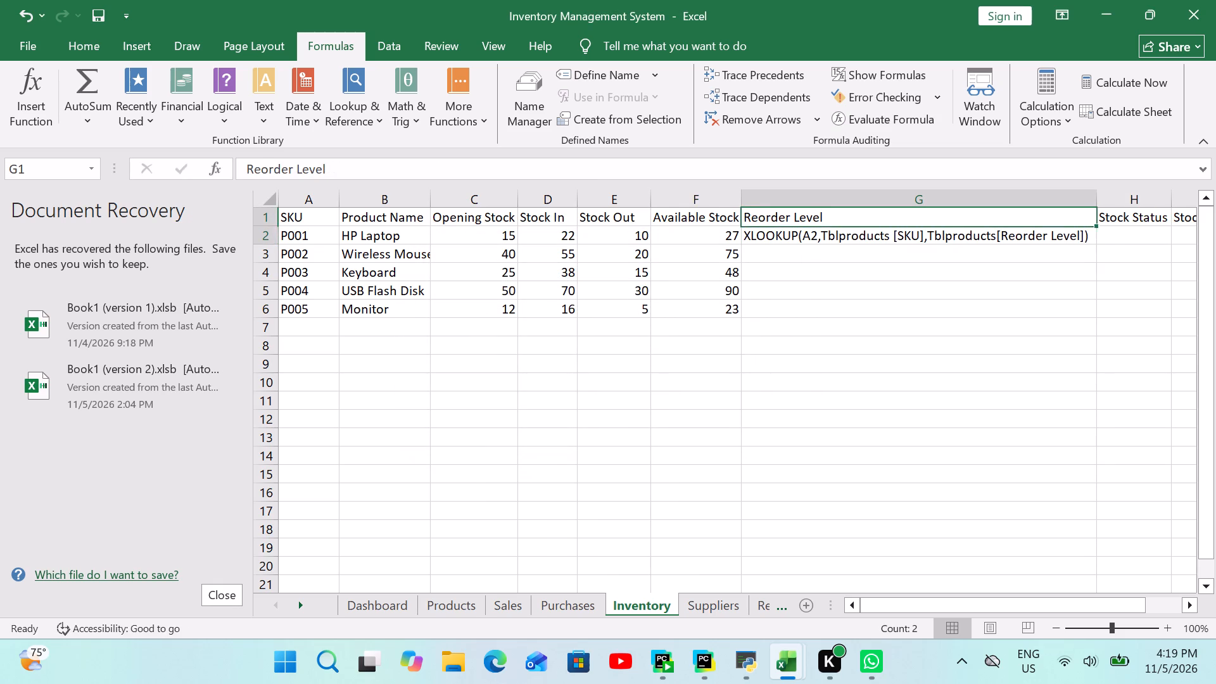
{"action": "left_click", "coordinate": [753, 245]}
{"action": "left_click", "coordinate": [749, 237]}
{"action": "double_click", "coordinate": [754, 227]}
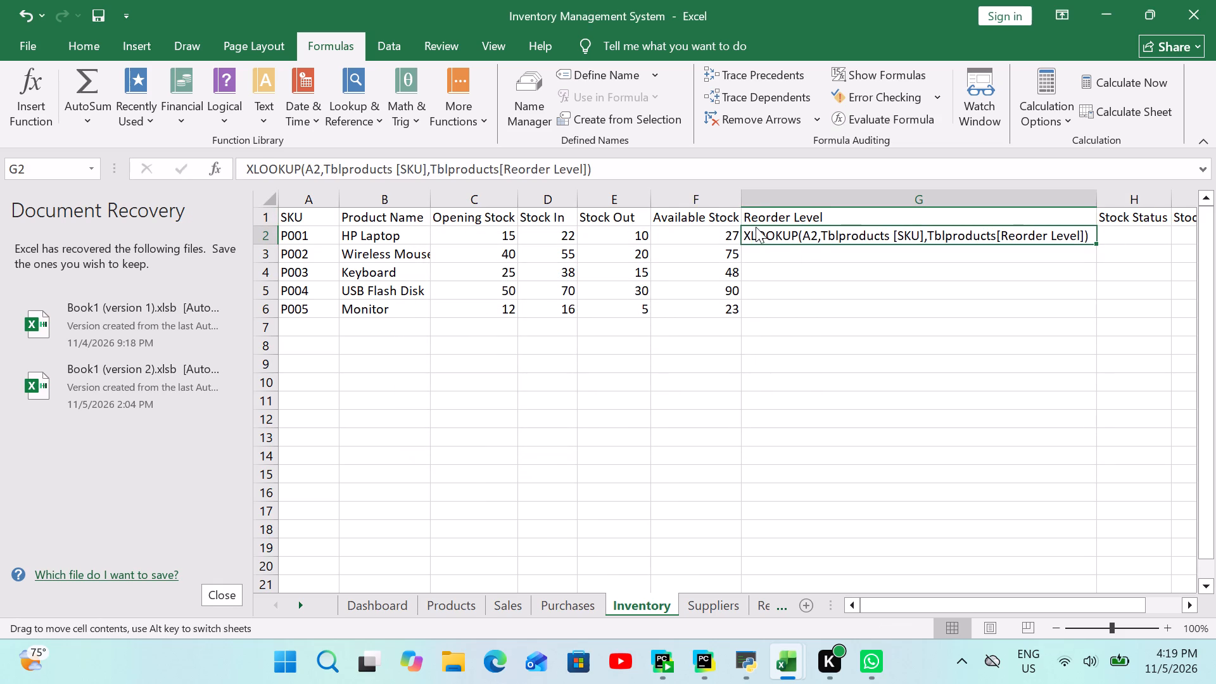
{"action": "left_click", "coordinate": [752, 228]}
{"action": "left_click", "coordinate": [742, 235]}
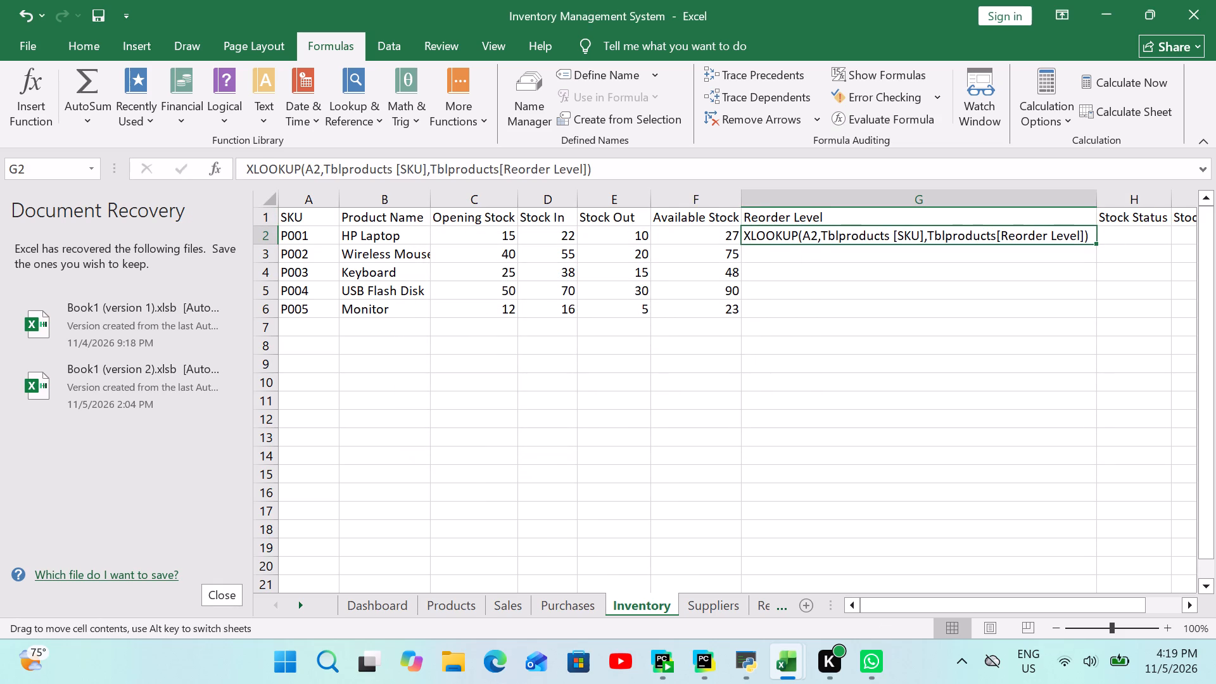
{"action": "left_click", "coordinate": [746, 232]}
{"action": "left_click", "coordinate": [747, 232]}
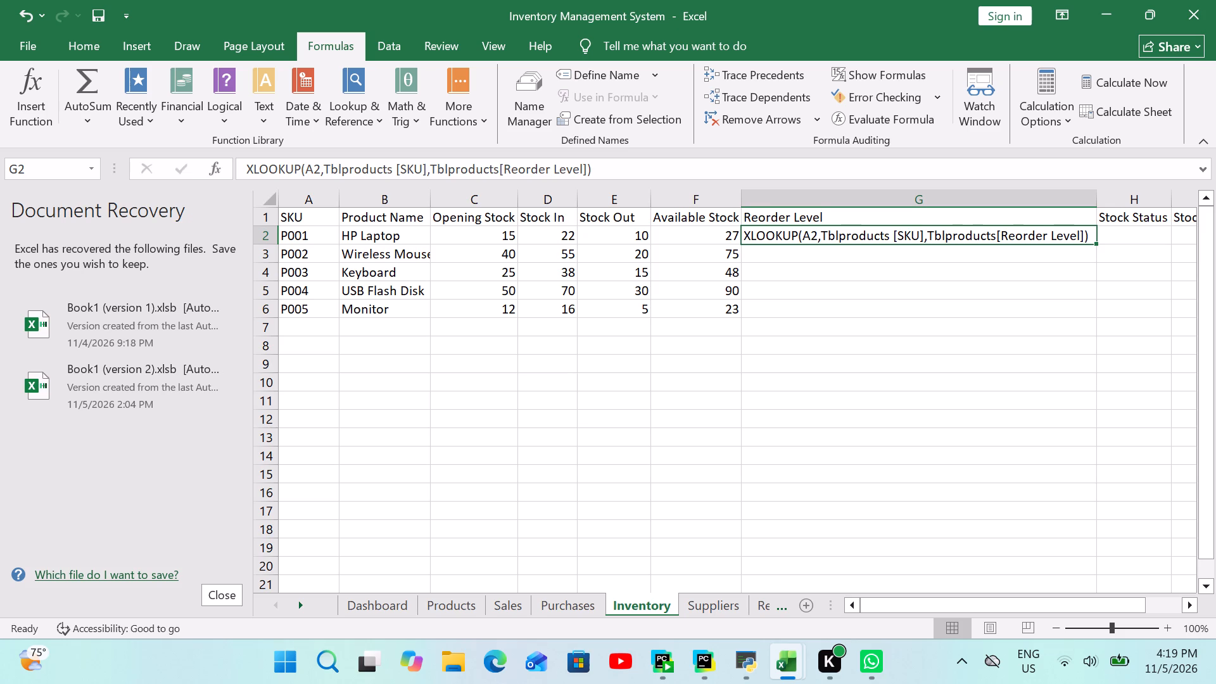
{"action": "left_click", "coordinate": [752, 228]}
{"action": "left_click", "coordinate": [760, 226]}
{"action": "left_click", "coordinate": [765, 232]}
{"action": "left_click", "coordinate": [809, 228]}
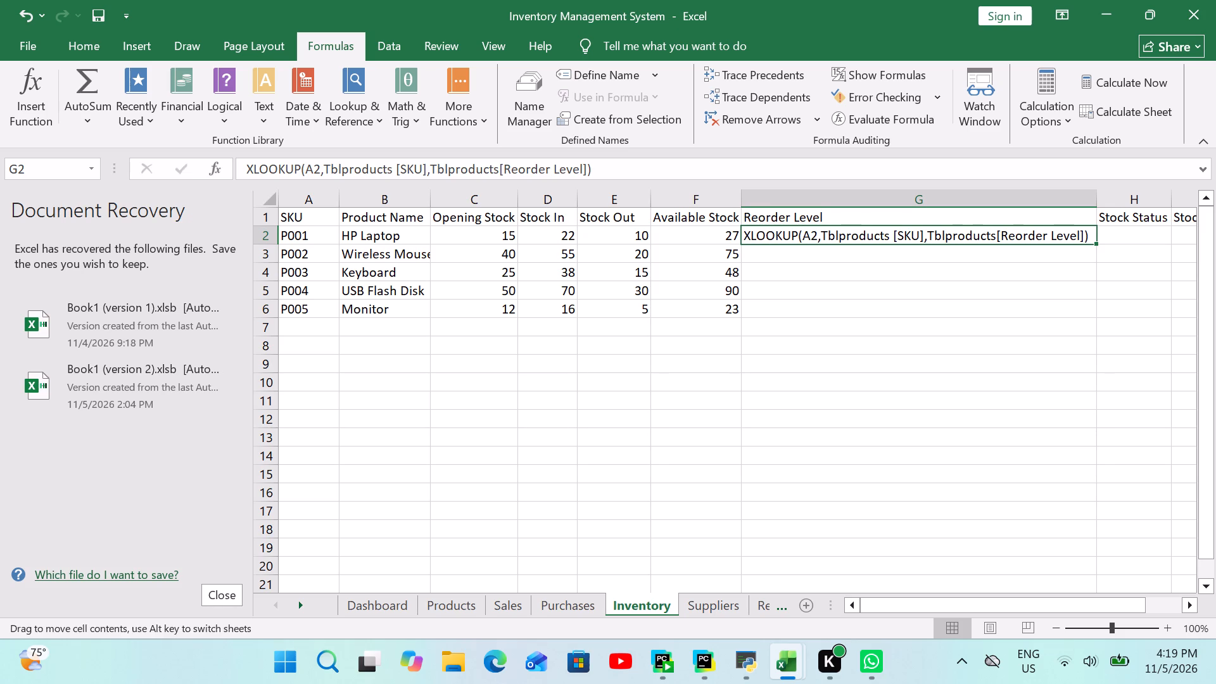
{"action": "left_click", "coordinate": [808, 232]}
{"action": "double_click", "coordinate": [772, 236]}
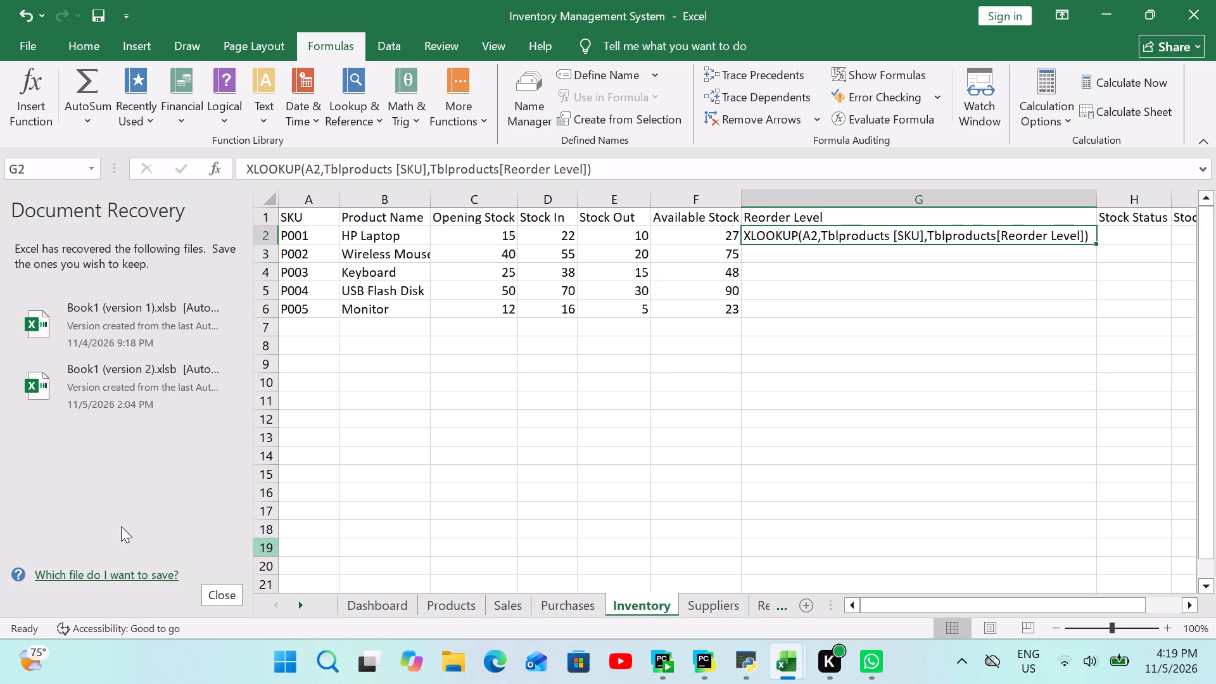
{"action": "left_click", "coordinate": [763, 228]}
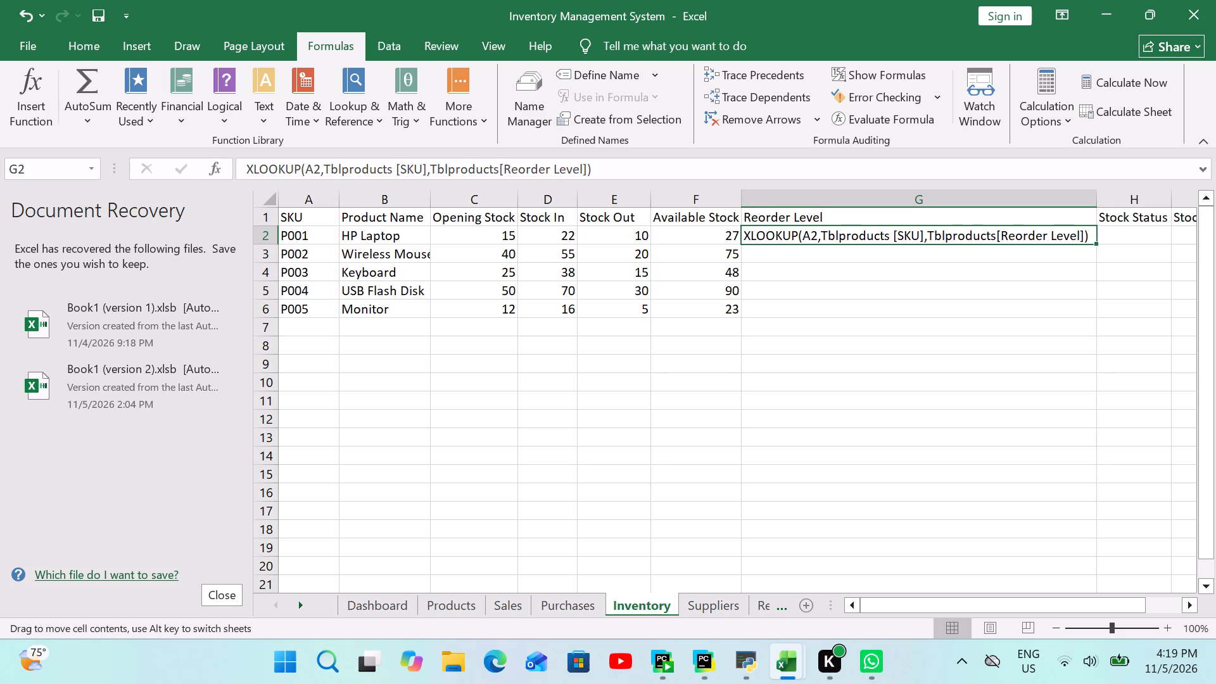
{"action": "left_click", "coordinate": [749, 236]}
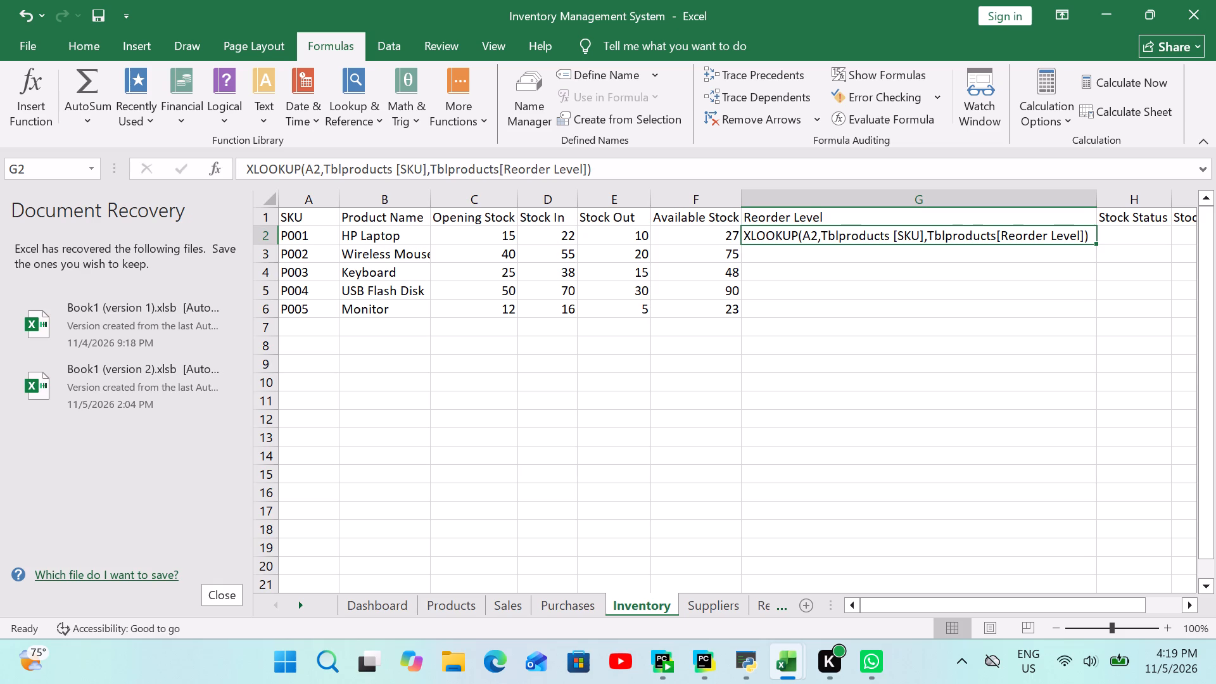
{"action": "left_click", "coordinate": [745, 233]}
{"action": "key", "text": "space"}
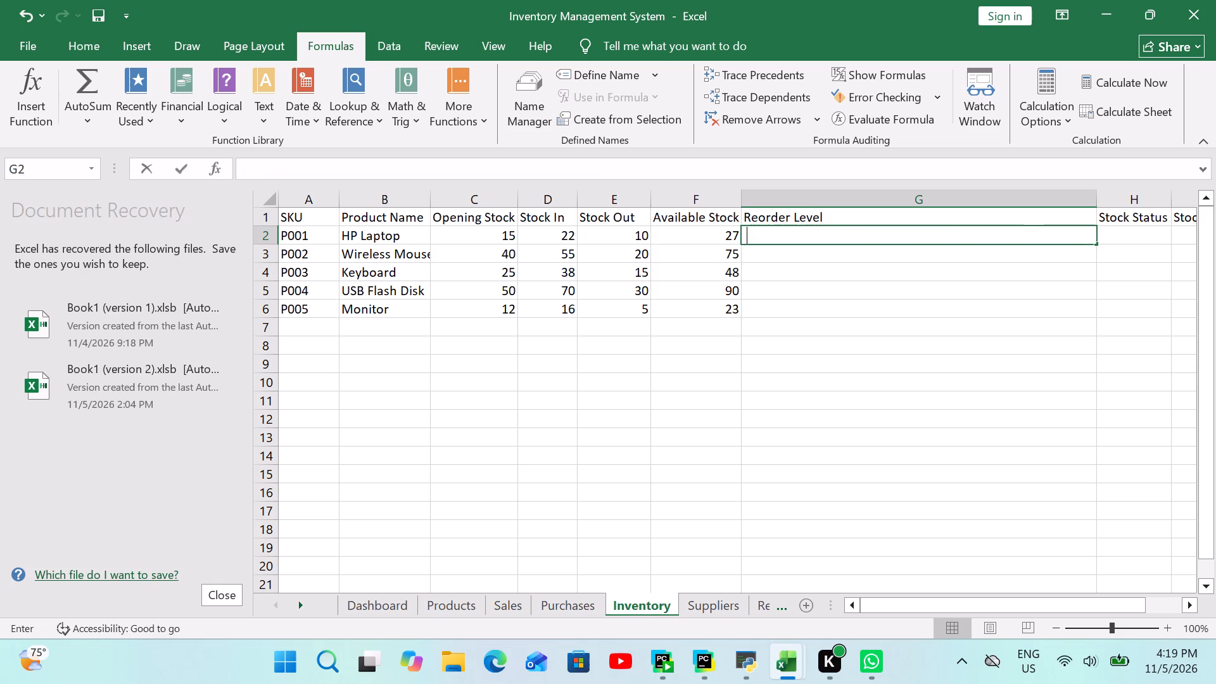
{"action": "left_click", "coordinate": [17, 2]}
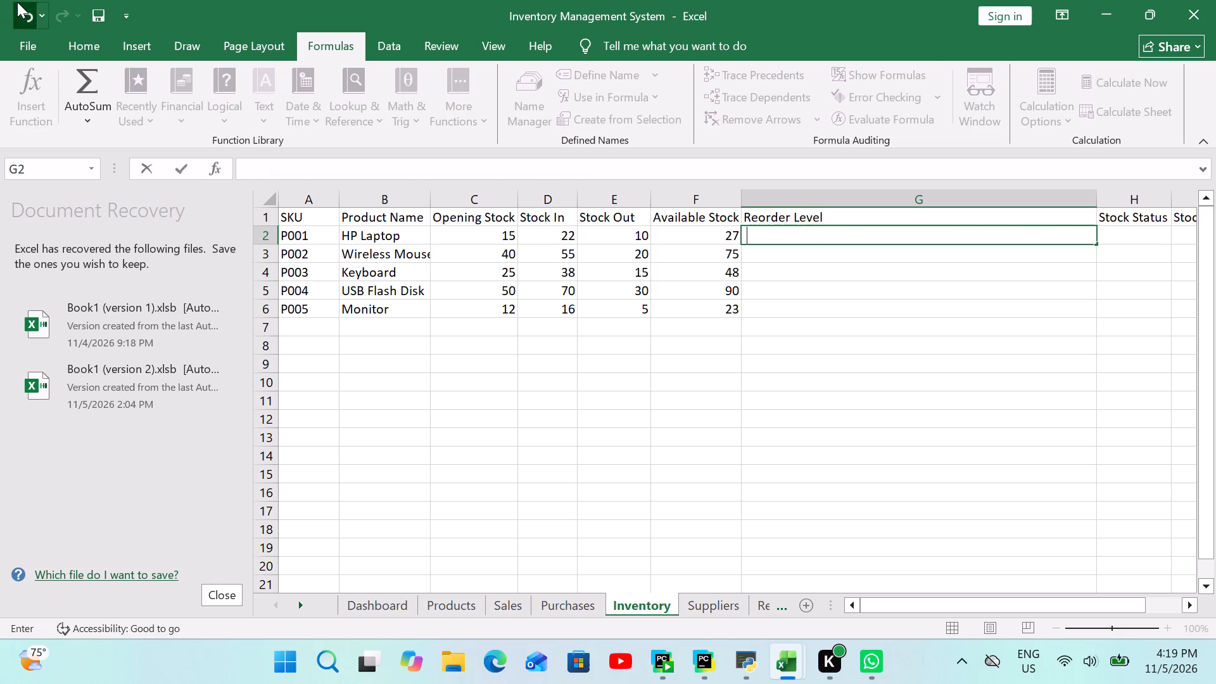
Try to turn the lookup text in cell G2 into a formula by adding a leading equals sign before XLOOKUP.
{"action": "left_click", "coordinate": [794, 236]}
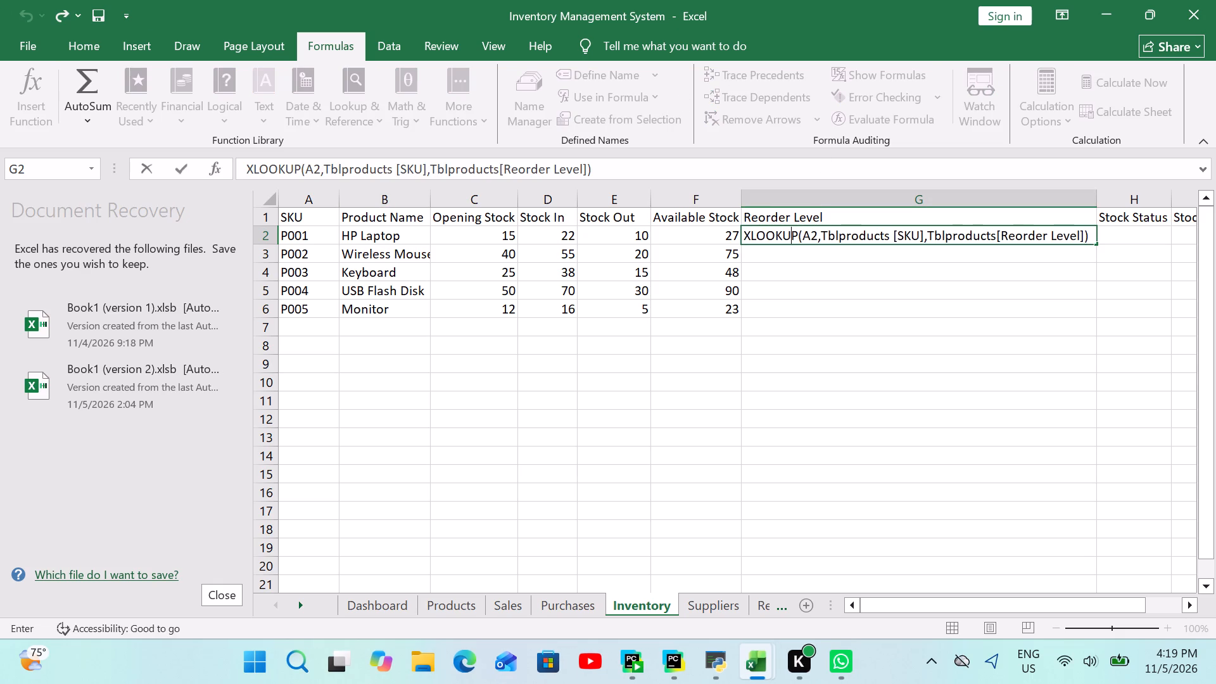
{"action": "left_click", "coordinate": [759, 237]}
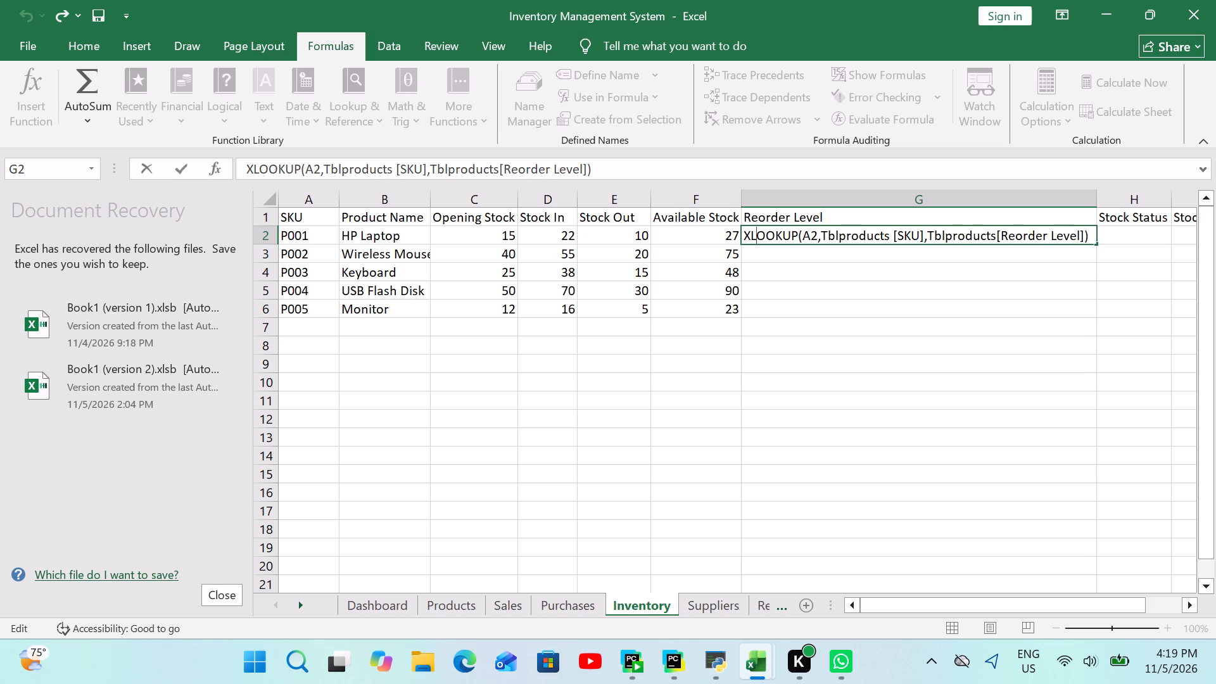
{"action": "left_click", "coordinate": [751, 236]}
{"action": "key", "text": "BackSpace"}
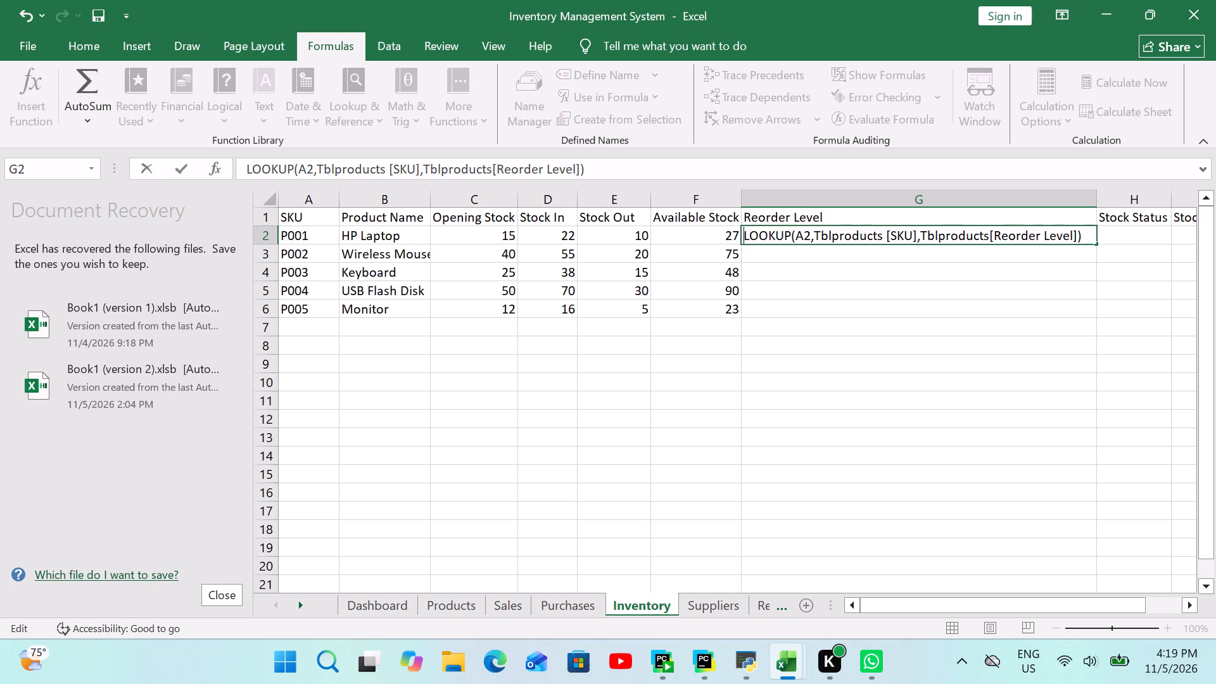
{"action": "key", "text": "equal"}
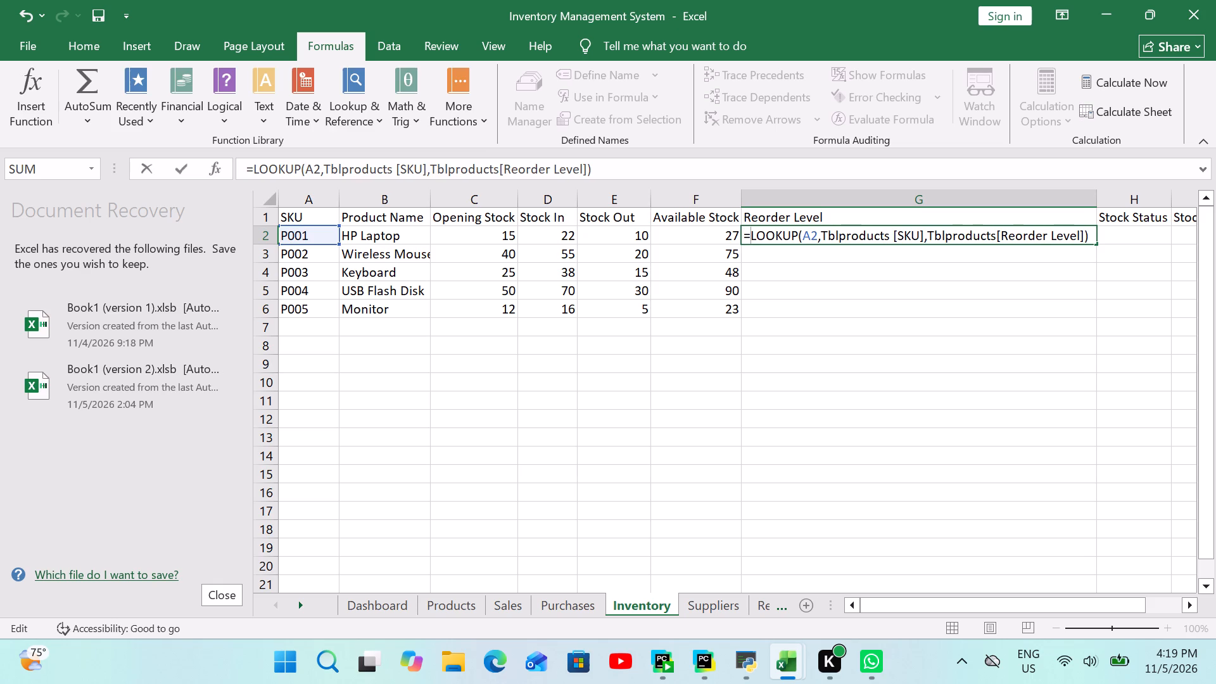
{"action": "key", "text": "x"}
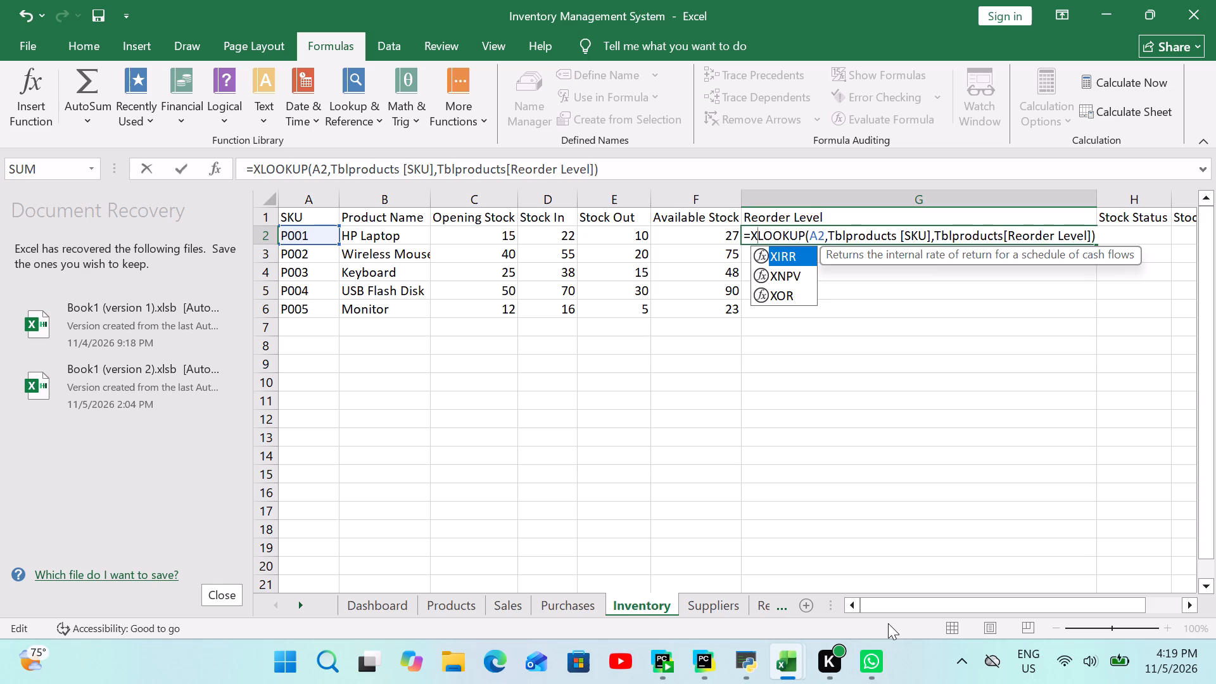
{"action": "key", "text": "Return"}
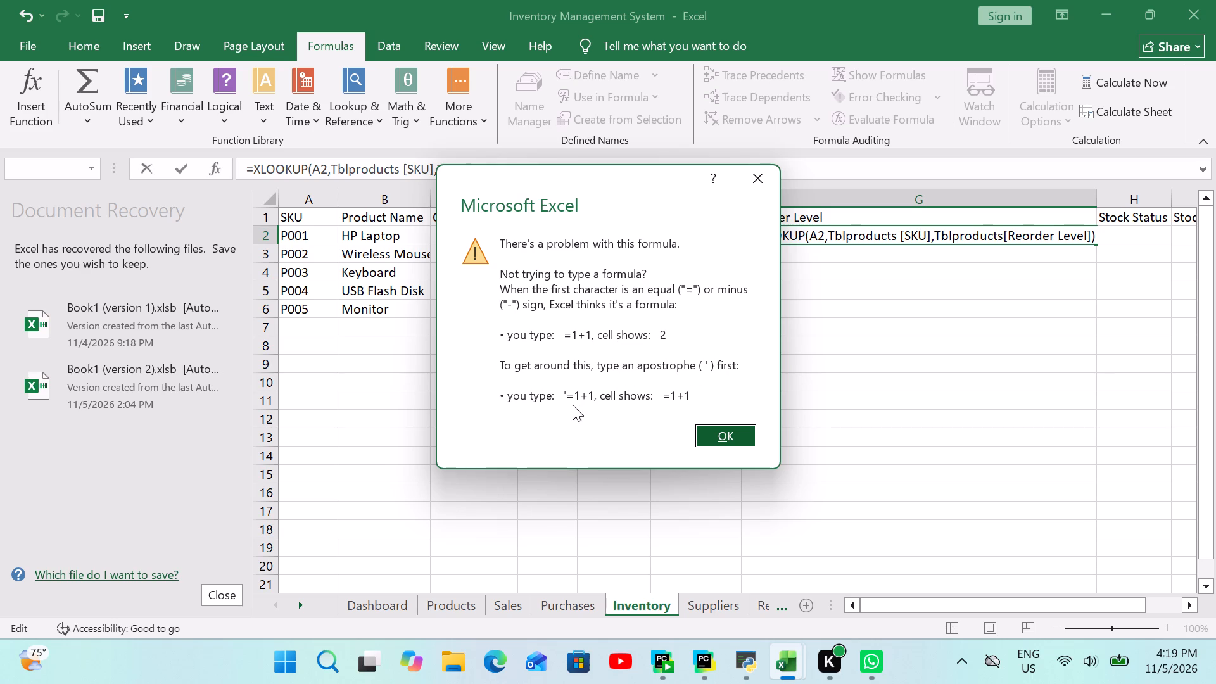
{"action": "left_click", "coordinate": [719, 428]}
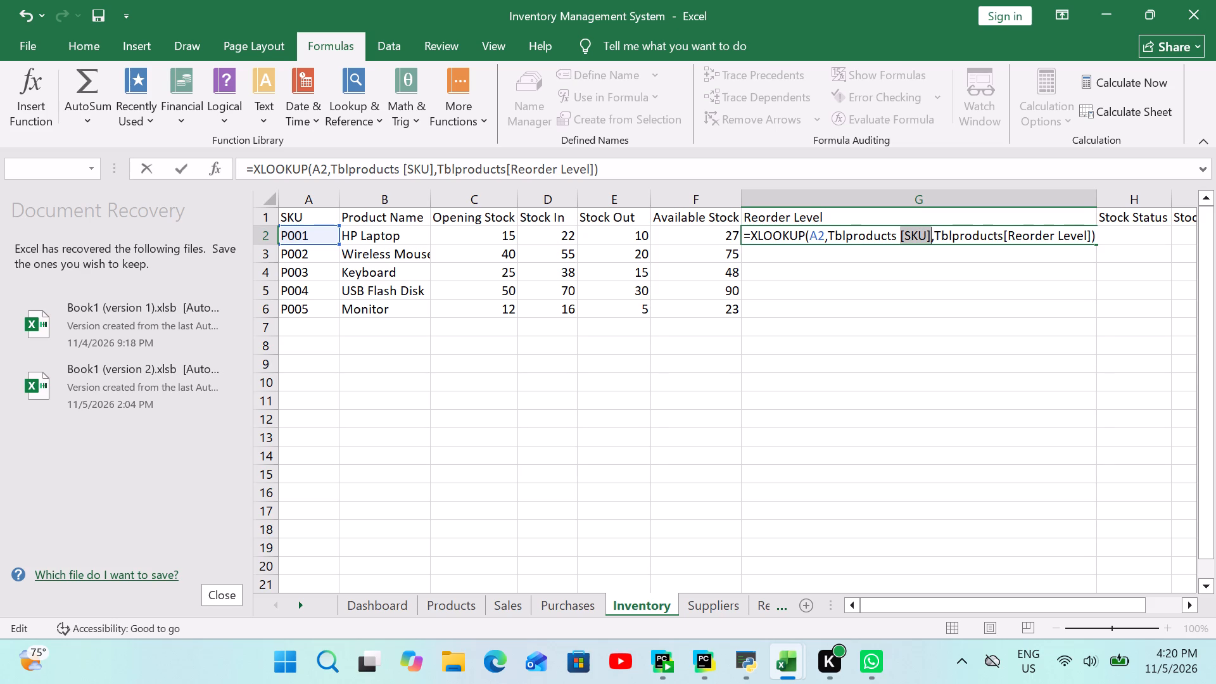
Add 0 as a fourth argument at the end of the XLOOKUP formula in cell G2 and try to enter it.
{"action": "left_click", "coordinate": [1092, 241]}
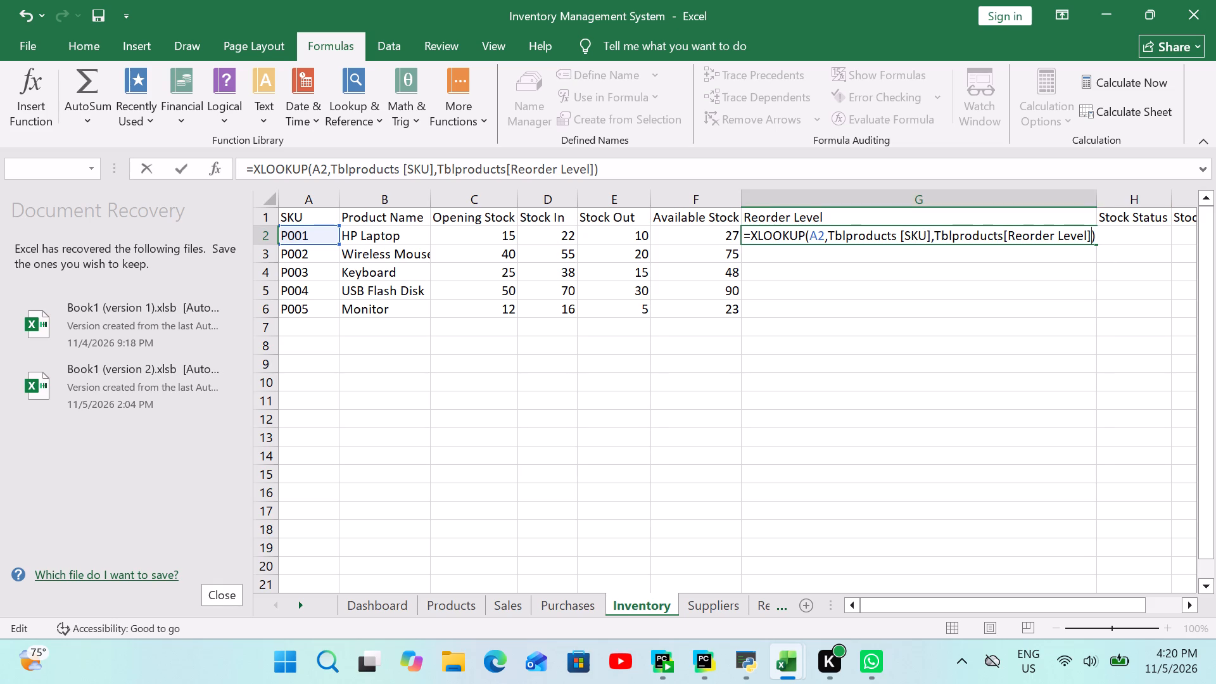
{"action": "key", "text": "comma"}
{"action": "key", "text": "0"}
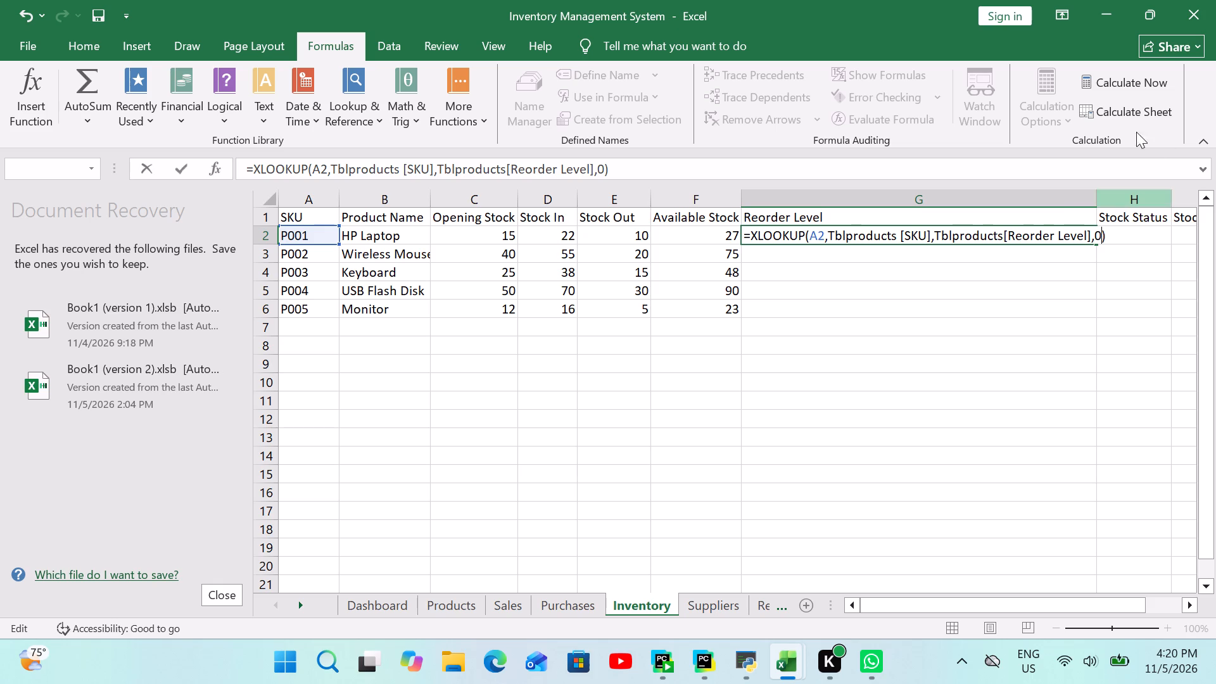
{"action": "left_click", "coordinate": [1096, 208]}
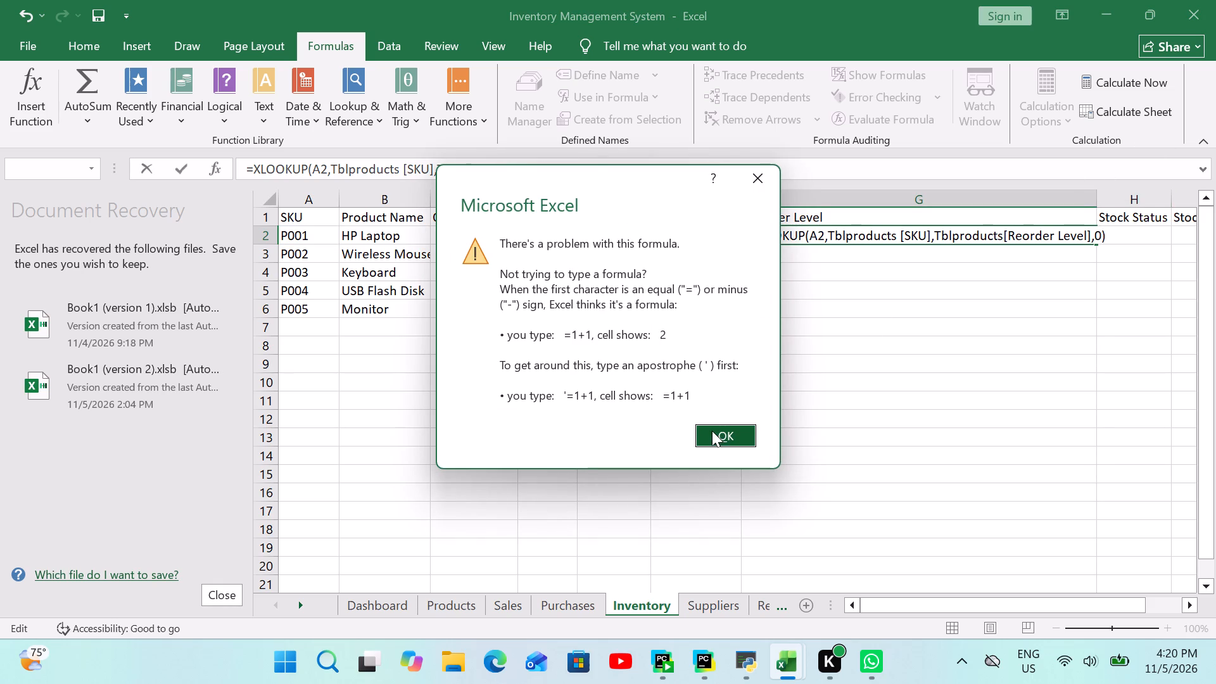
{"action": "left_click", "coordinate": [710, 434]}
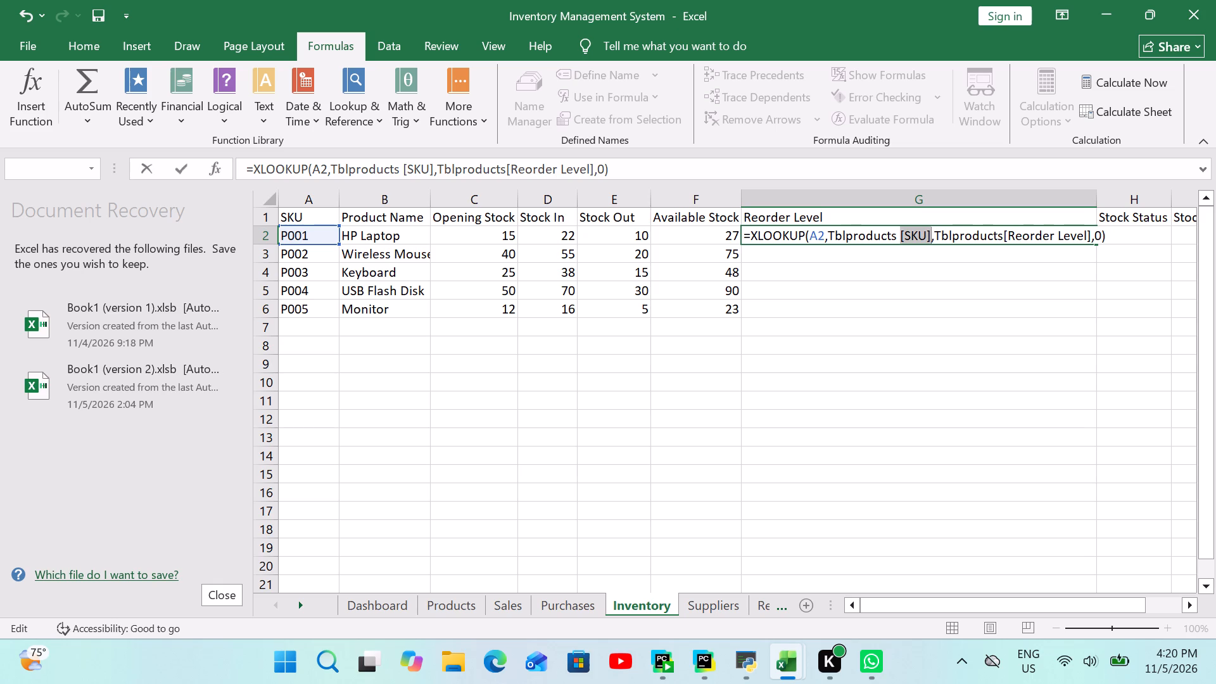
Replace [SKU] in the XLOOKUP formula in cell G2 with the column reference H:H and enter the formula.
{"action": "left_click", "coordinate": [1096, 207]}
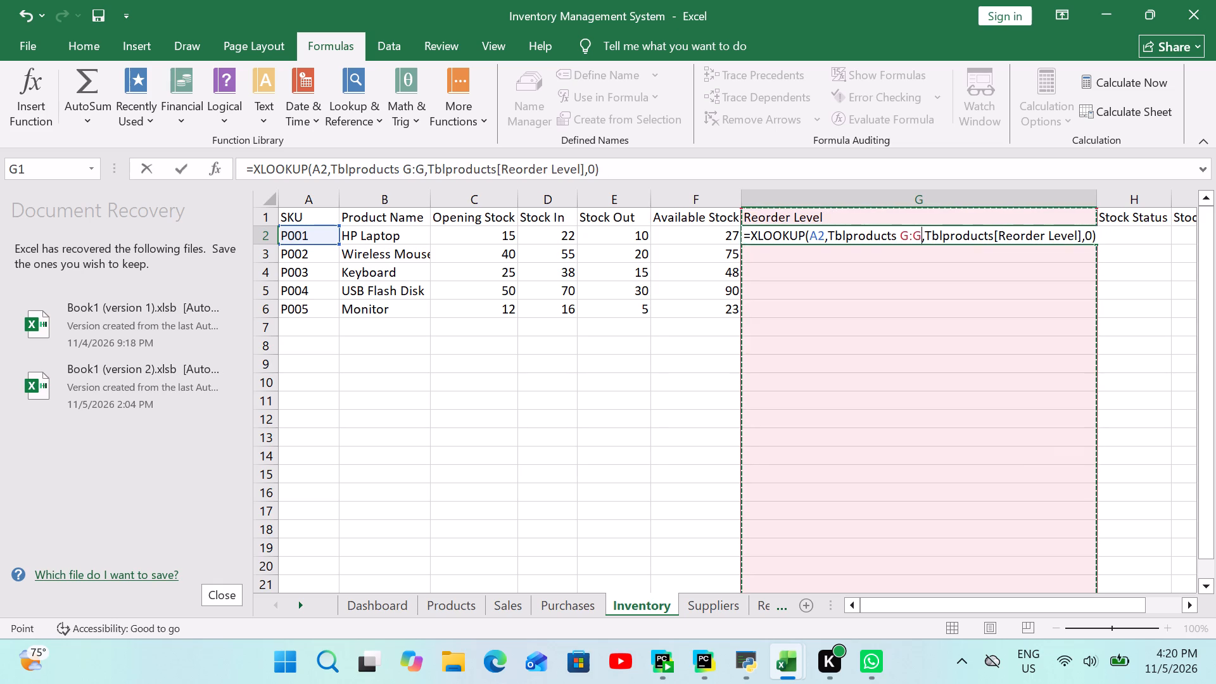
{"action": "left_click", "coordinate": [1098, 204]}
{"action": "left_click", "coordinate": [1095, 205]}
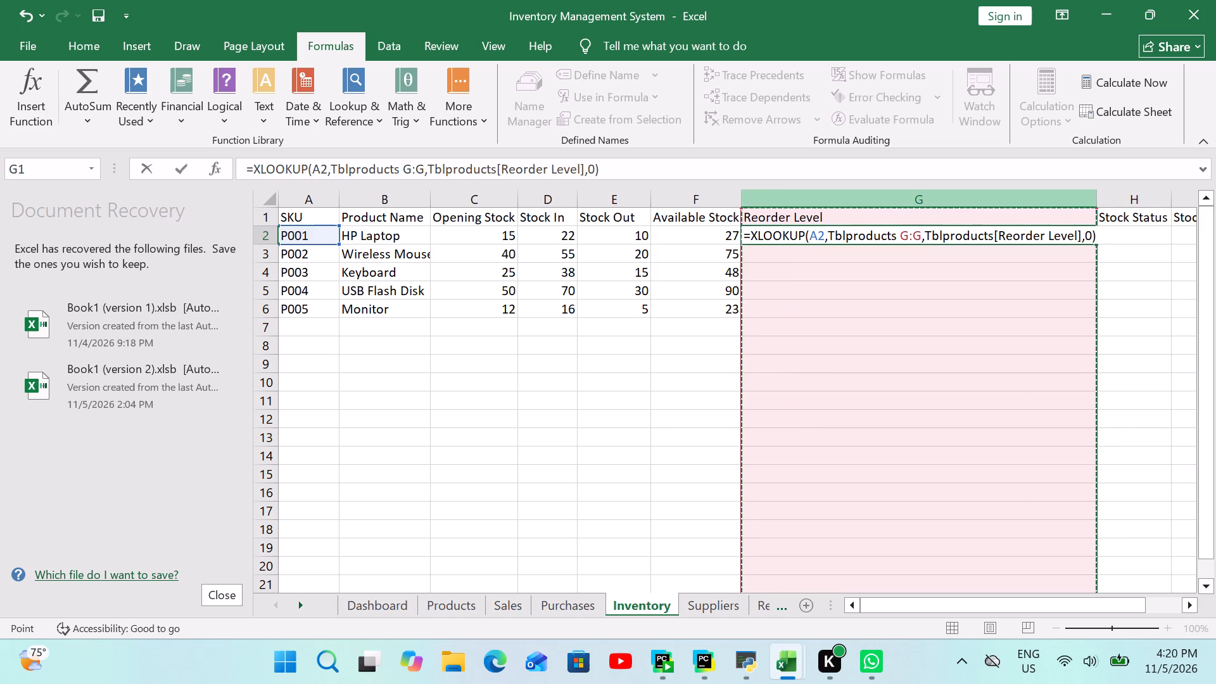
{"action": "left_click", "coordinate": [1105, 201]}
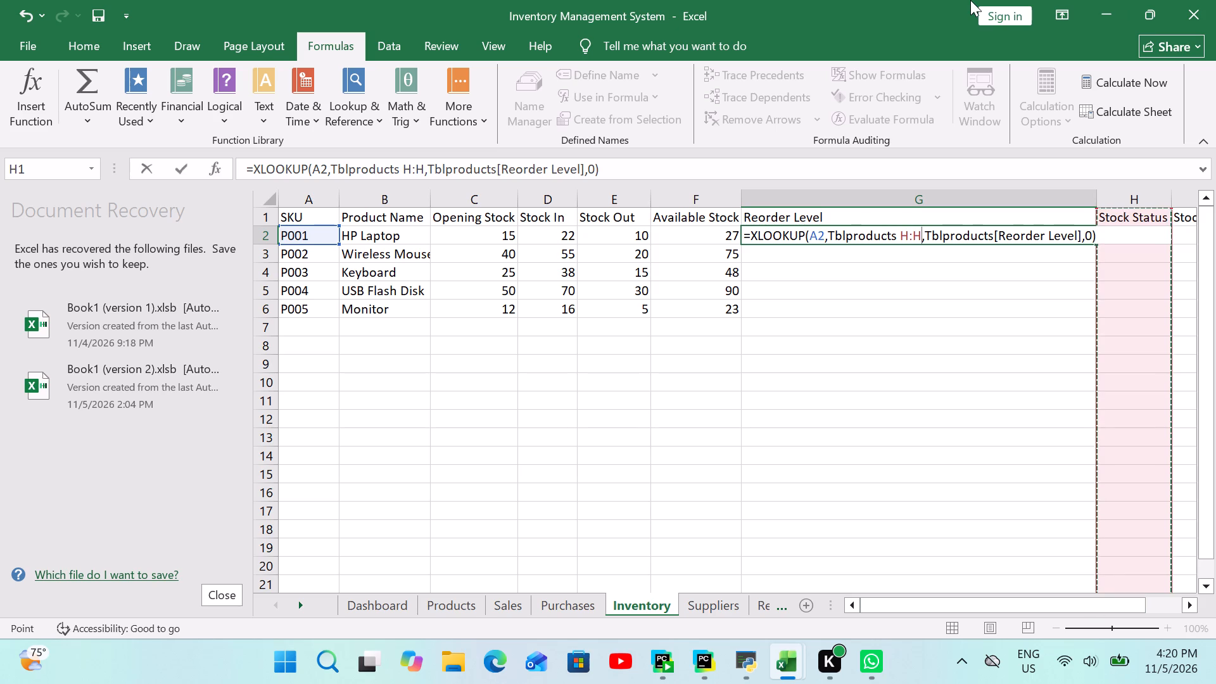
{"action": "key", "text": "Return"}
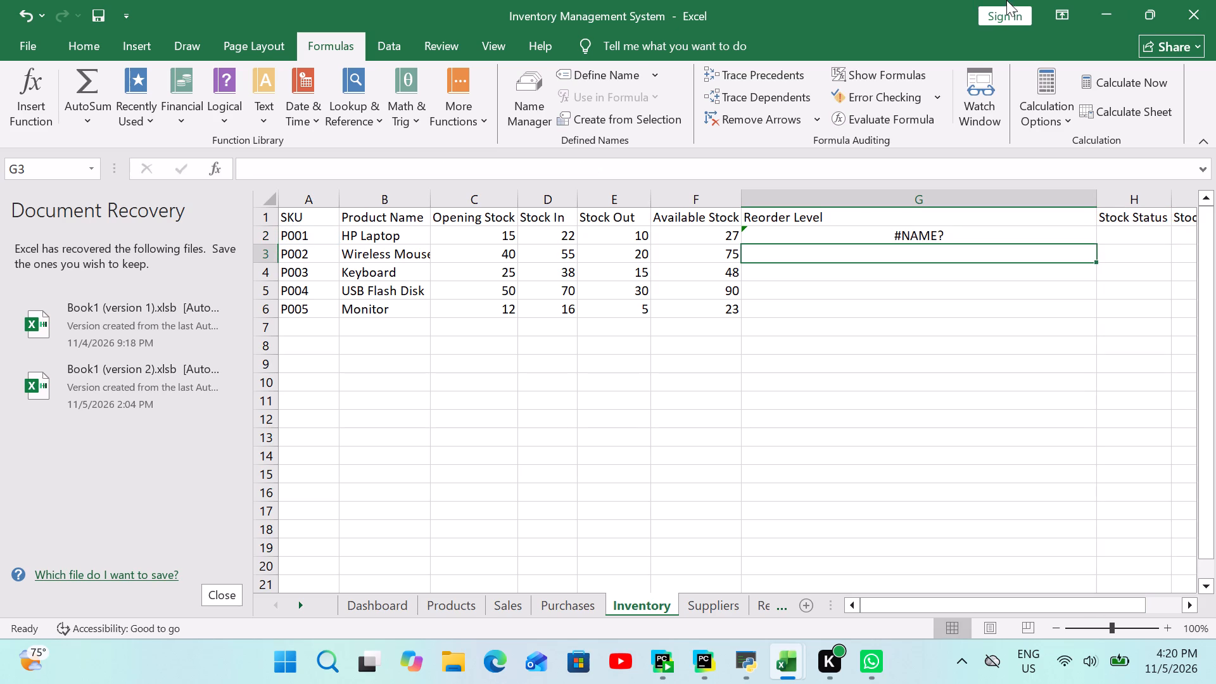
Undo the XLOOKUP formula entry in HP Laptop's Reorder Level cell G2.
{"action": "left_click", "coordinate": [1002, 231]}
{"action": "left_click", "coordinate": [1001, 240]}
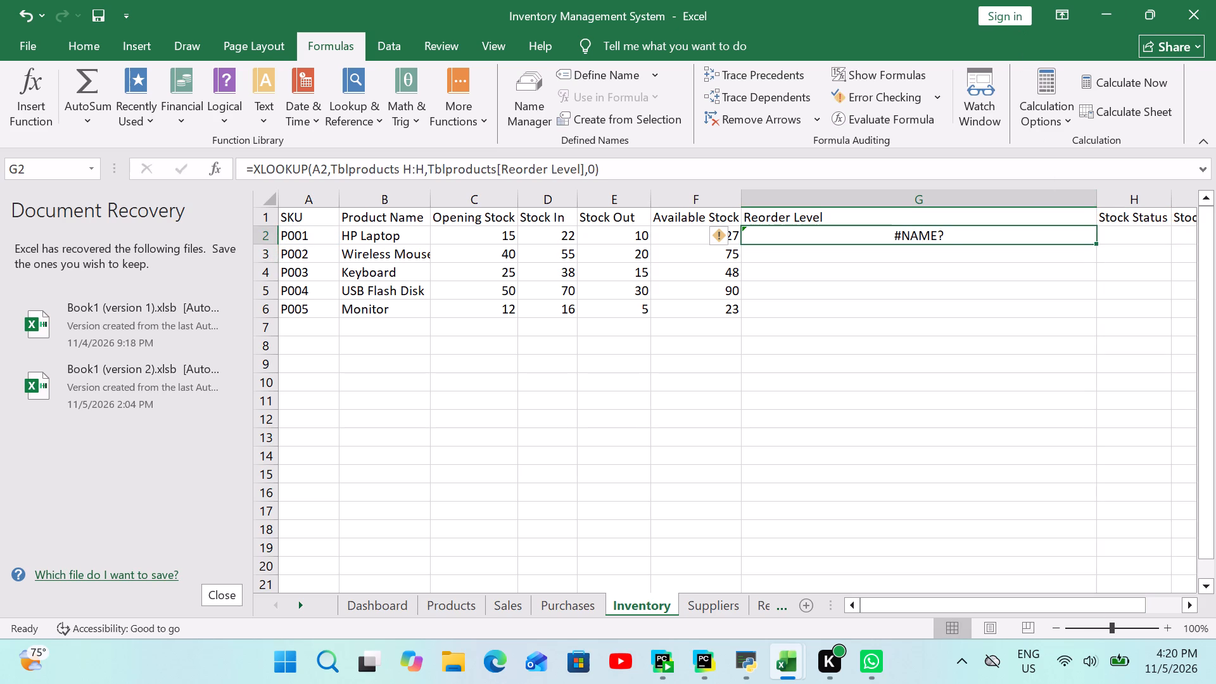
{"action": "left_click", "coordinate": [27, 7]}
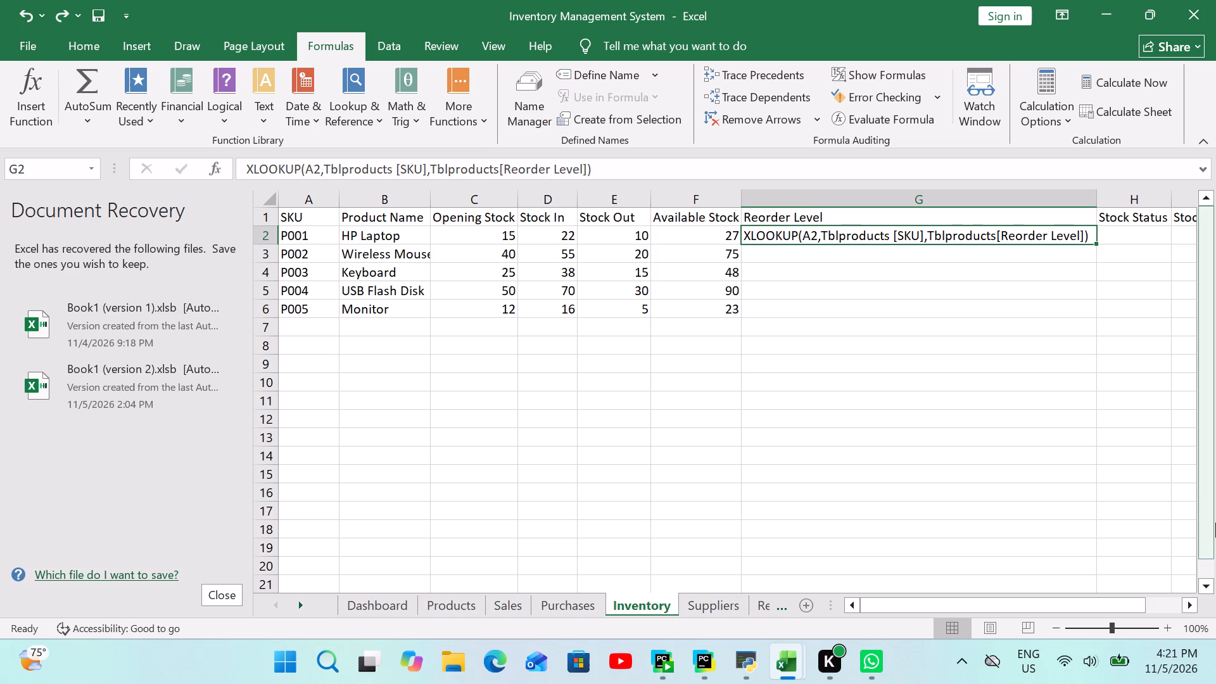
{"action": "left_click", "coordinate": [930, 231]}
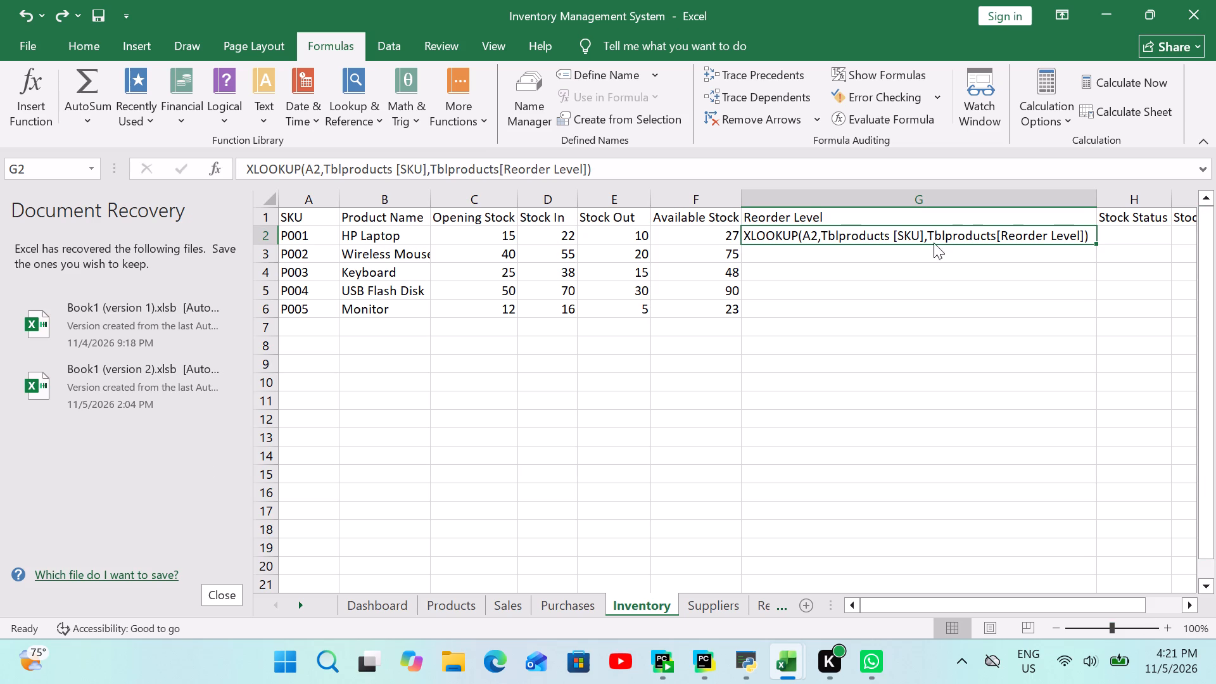
Remove the space between Tblproducts and [SKU] in the XLOOKUP text in HP Laptop's Reorder Level cell G2.
{"action": "left_click", "coordinate": [934, 243]}
{"action": "left_click", "coordinate": [927, 239]}
{"action": "left_click", "coordinate": [930, 238]}
{"action": "left_click", "coordinate": [893, 228]}
{"action": "double_click", "coordinate": [896, 236]}
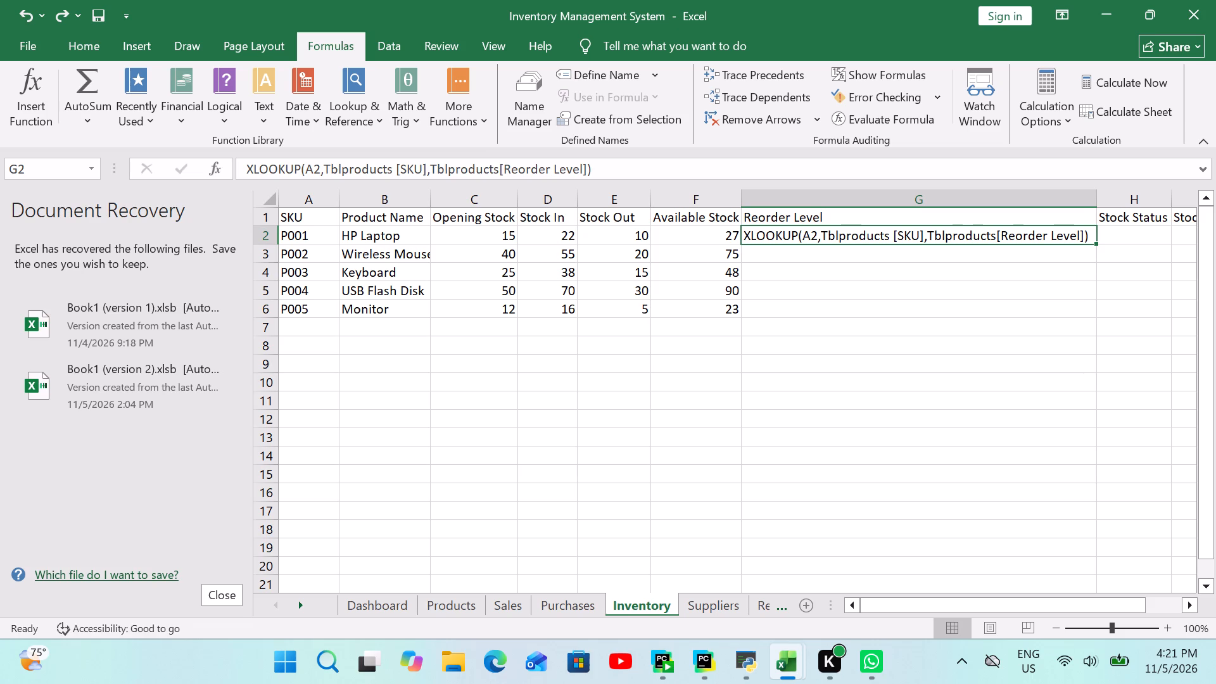
{"action": "left_click", "coordinate": [892, 237]}
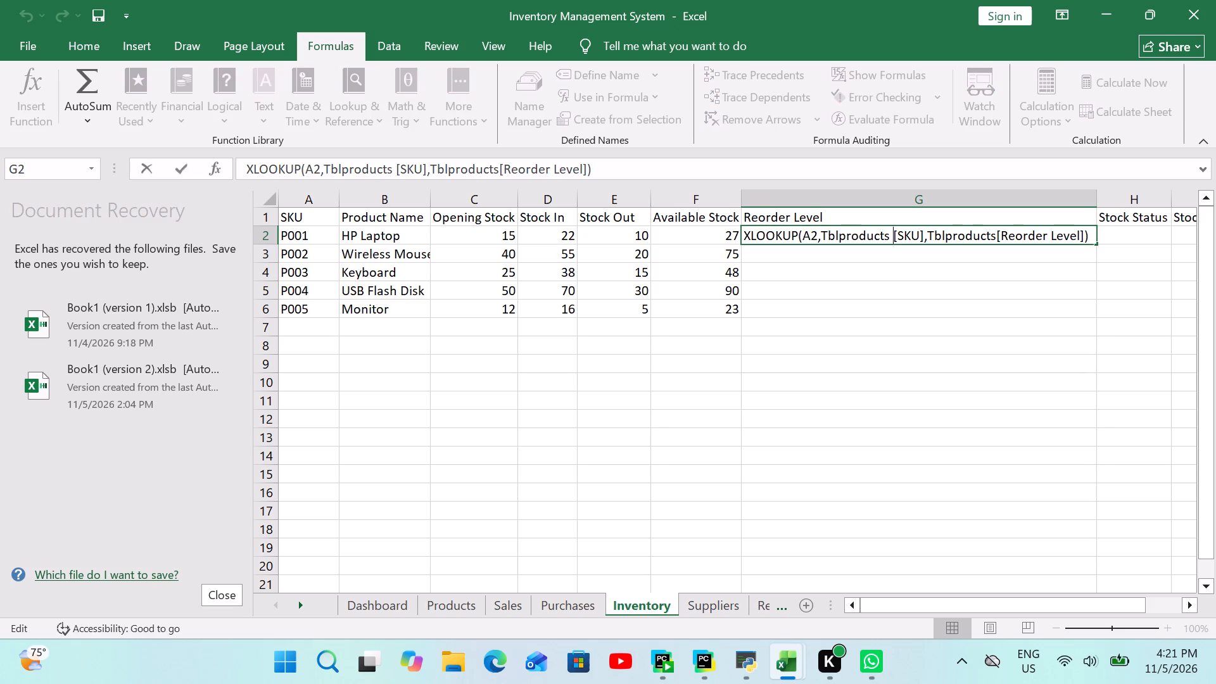
{"action": "key", "text": "BackSpace"}
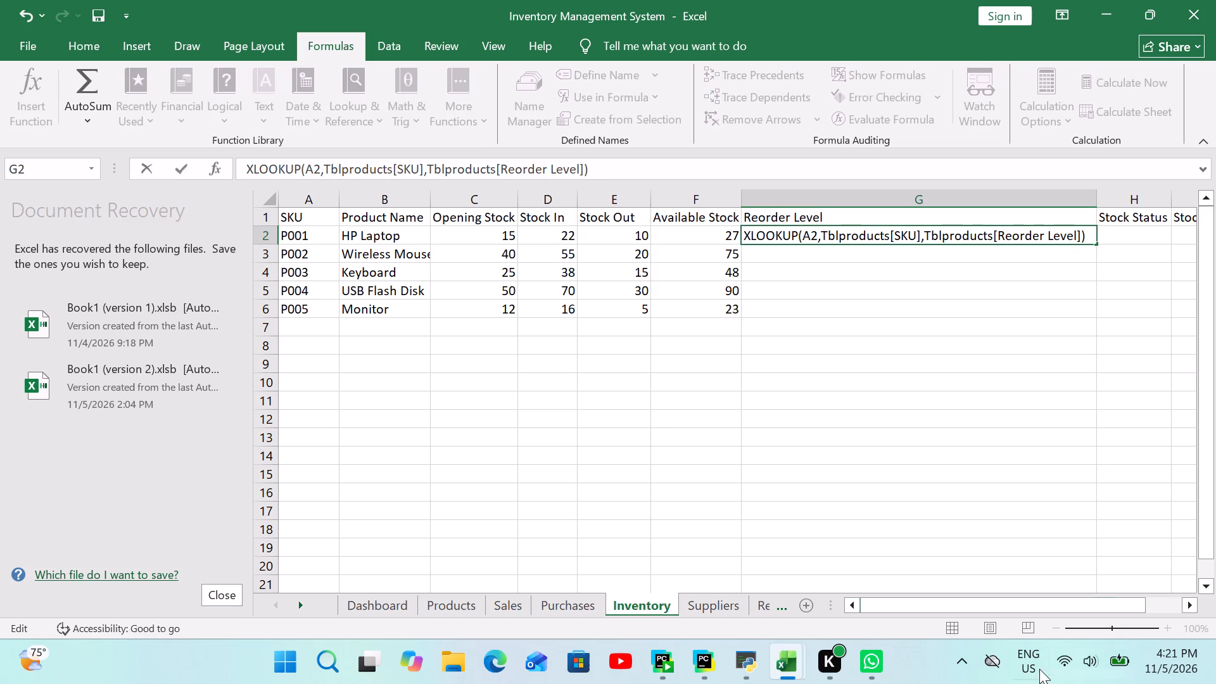
{"action": "key", "text": "Return"}
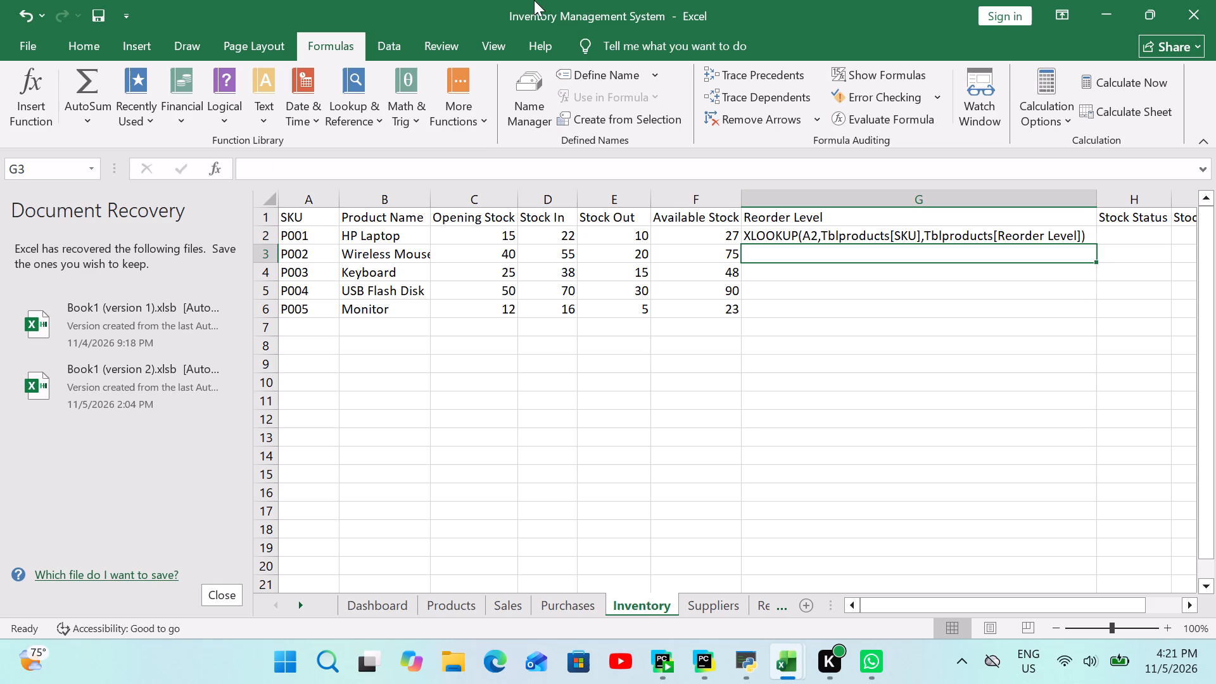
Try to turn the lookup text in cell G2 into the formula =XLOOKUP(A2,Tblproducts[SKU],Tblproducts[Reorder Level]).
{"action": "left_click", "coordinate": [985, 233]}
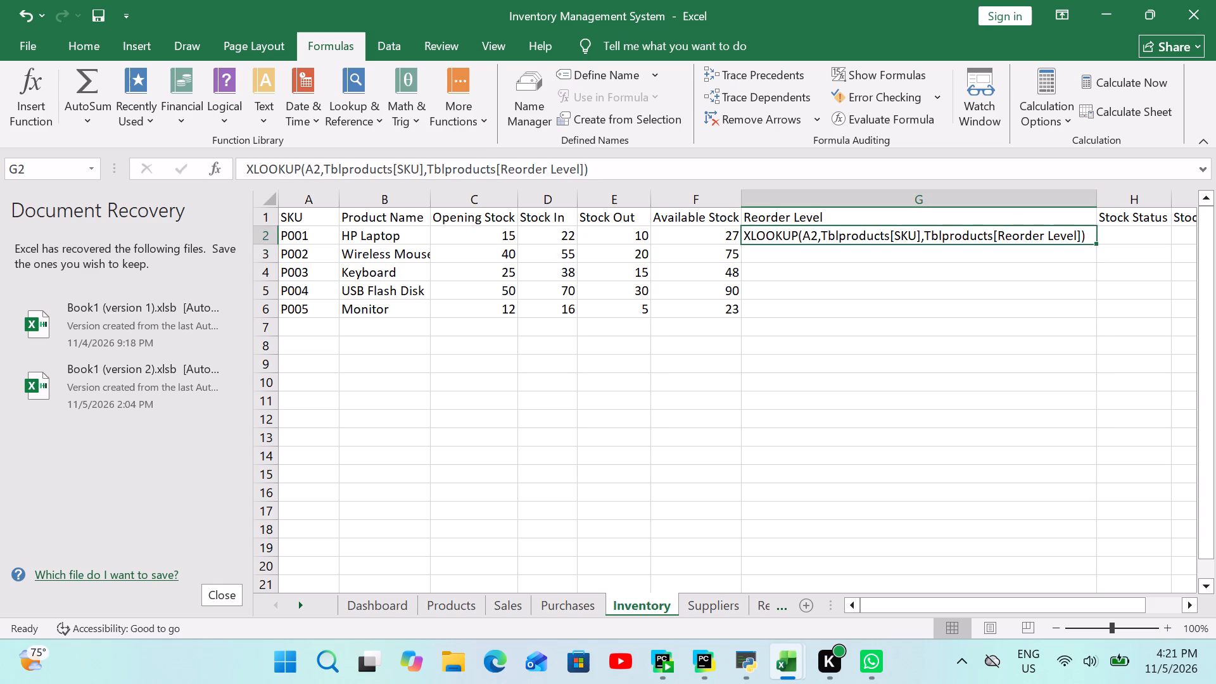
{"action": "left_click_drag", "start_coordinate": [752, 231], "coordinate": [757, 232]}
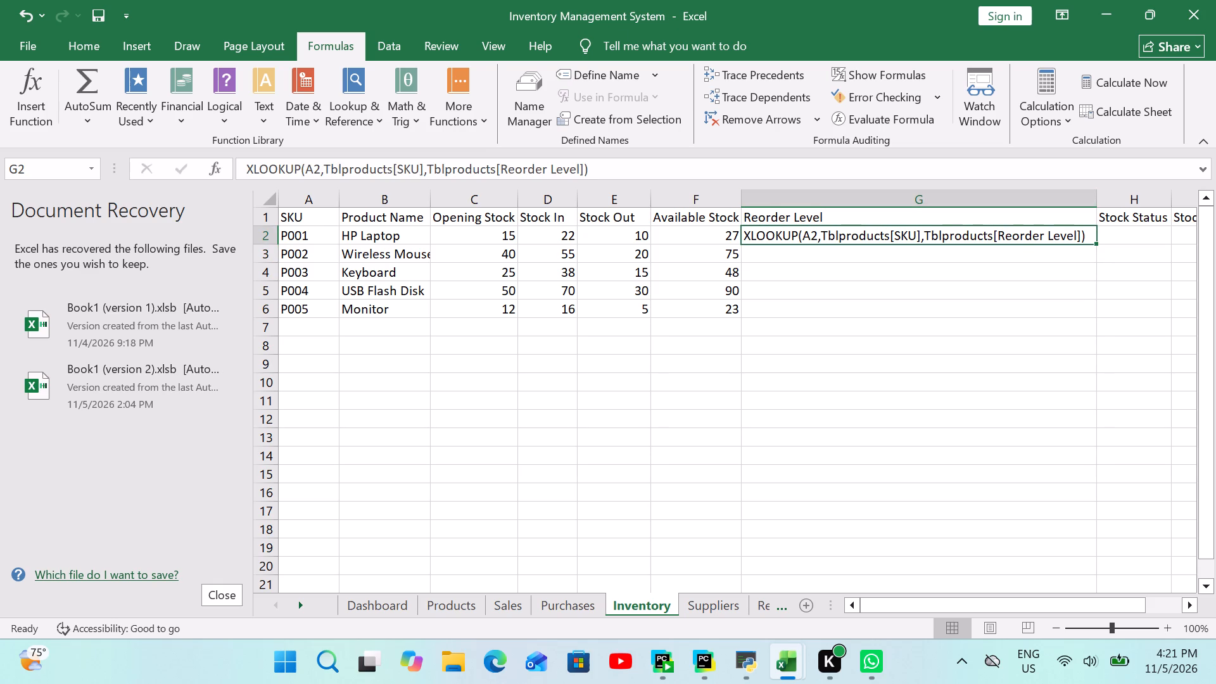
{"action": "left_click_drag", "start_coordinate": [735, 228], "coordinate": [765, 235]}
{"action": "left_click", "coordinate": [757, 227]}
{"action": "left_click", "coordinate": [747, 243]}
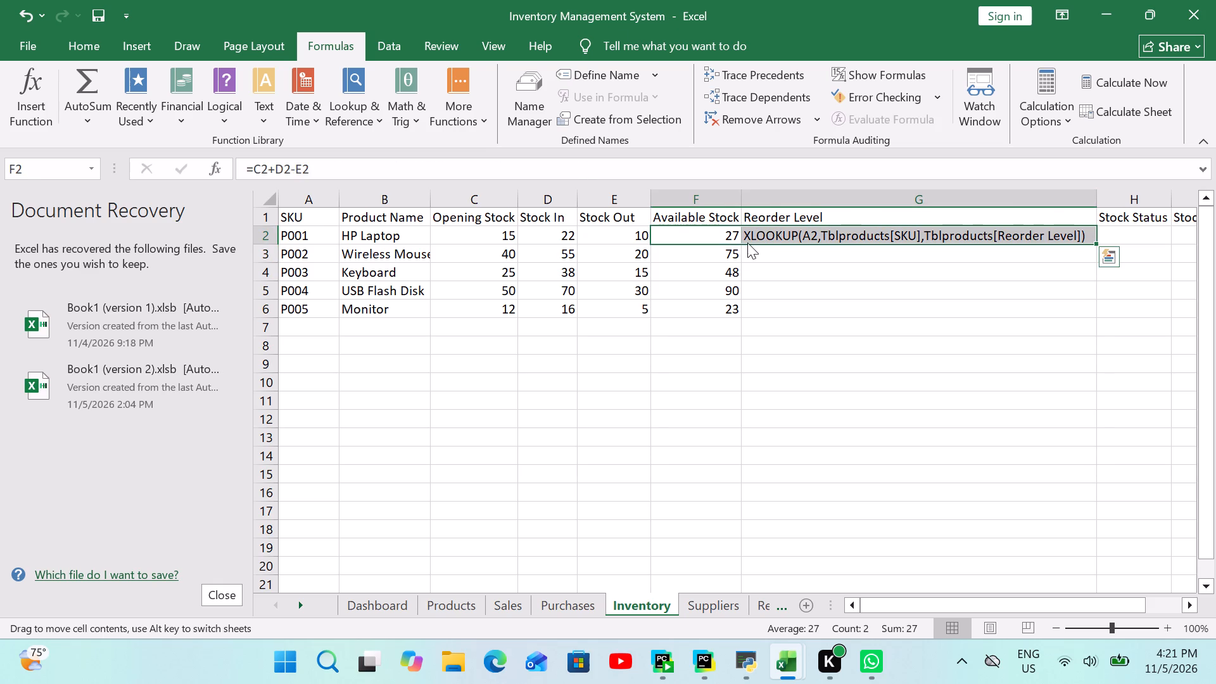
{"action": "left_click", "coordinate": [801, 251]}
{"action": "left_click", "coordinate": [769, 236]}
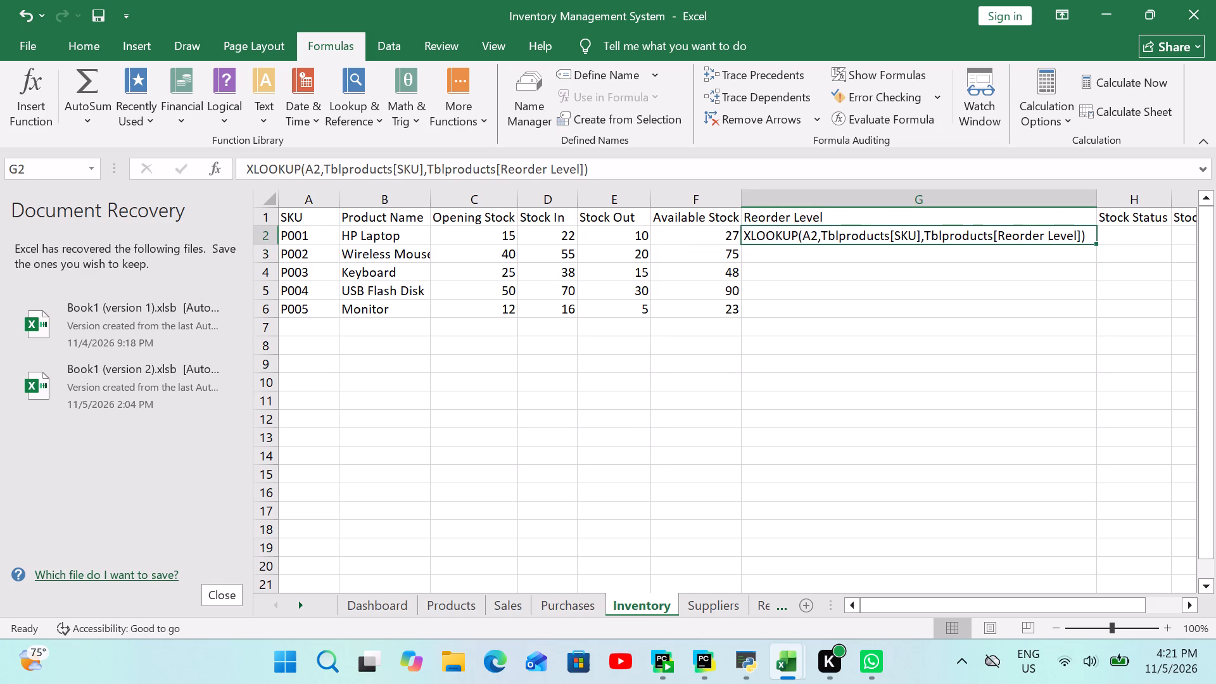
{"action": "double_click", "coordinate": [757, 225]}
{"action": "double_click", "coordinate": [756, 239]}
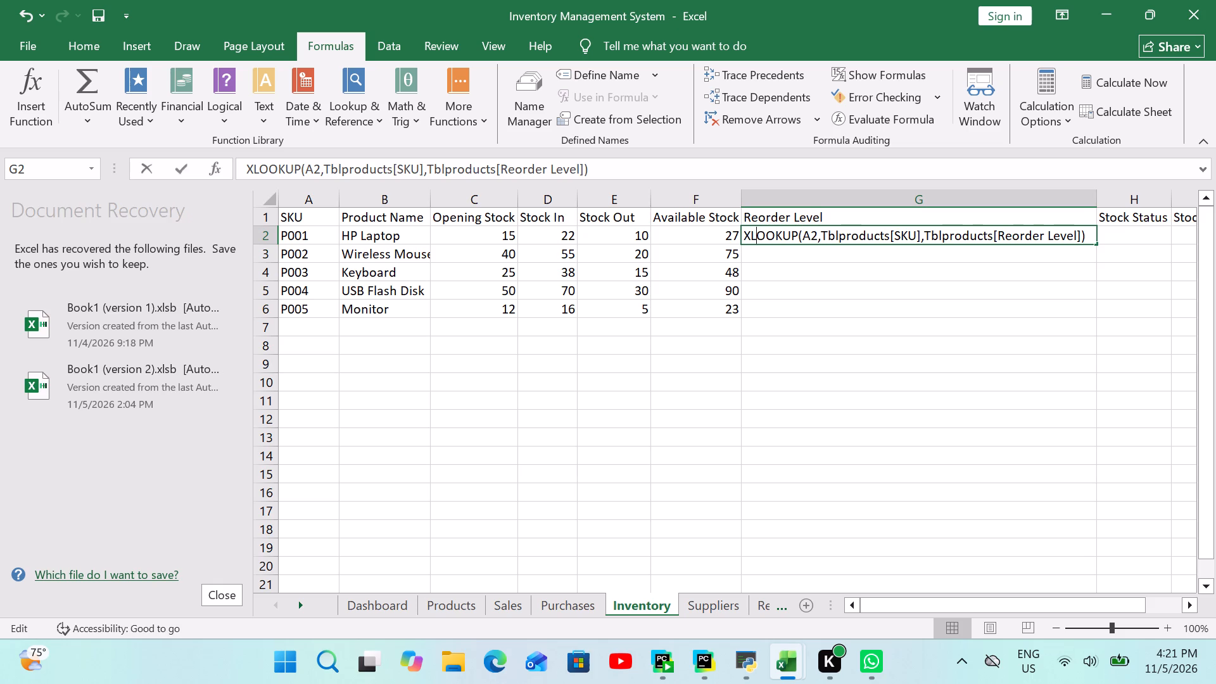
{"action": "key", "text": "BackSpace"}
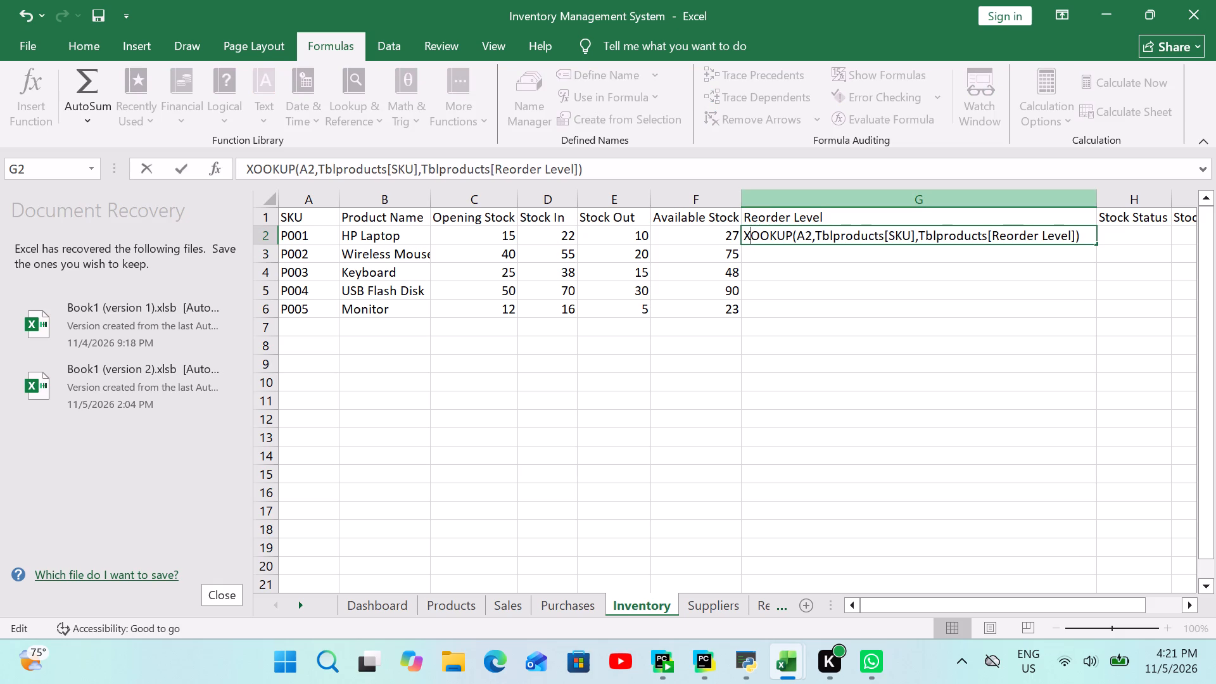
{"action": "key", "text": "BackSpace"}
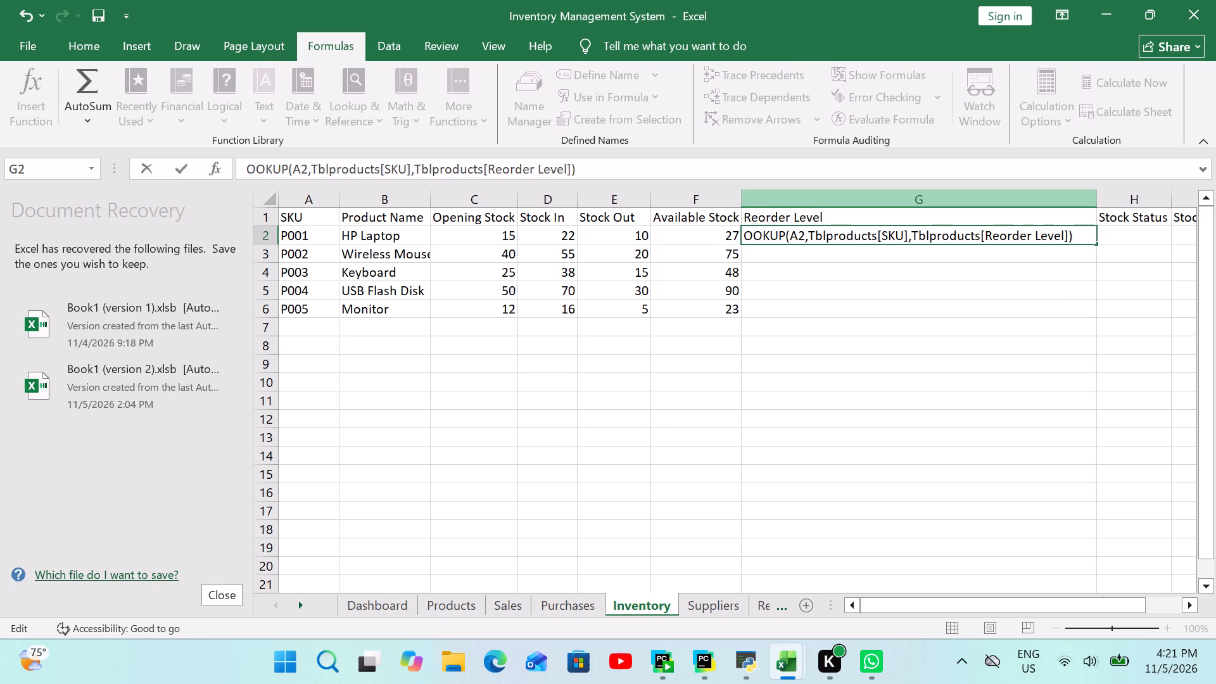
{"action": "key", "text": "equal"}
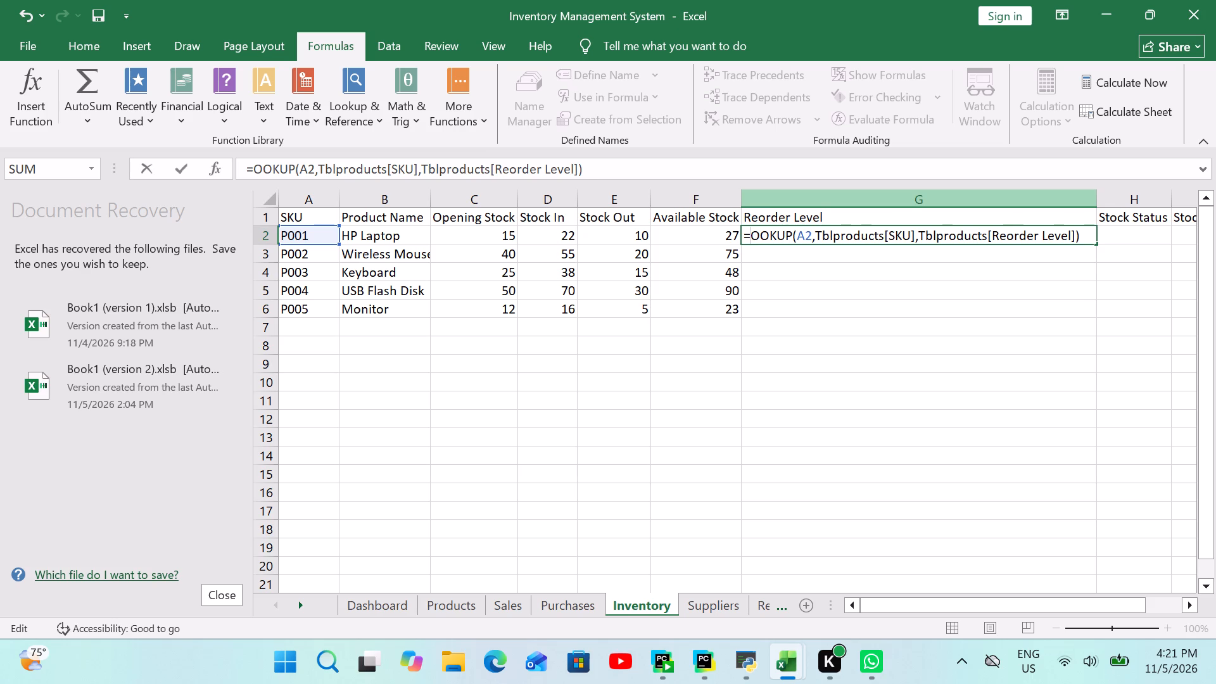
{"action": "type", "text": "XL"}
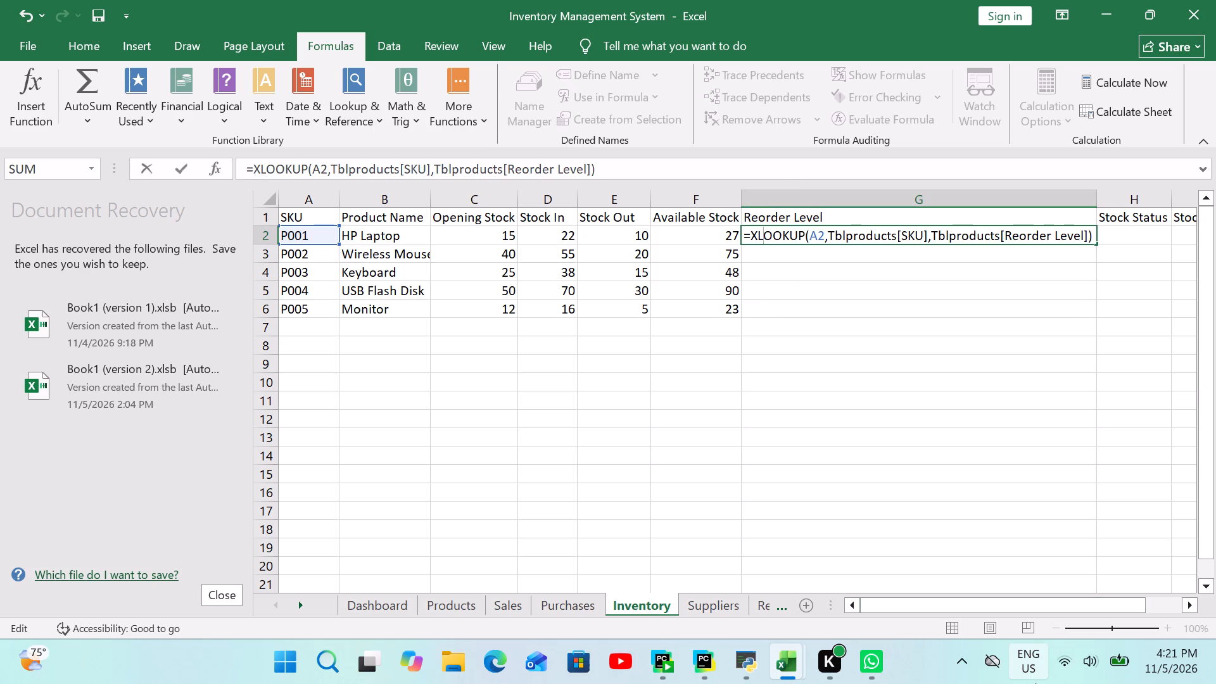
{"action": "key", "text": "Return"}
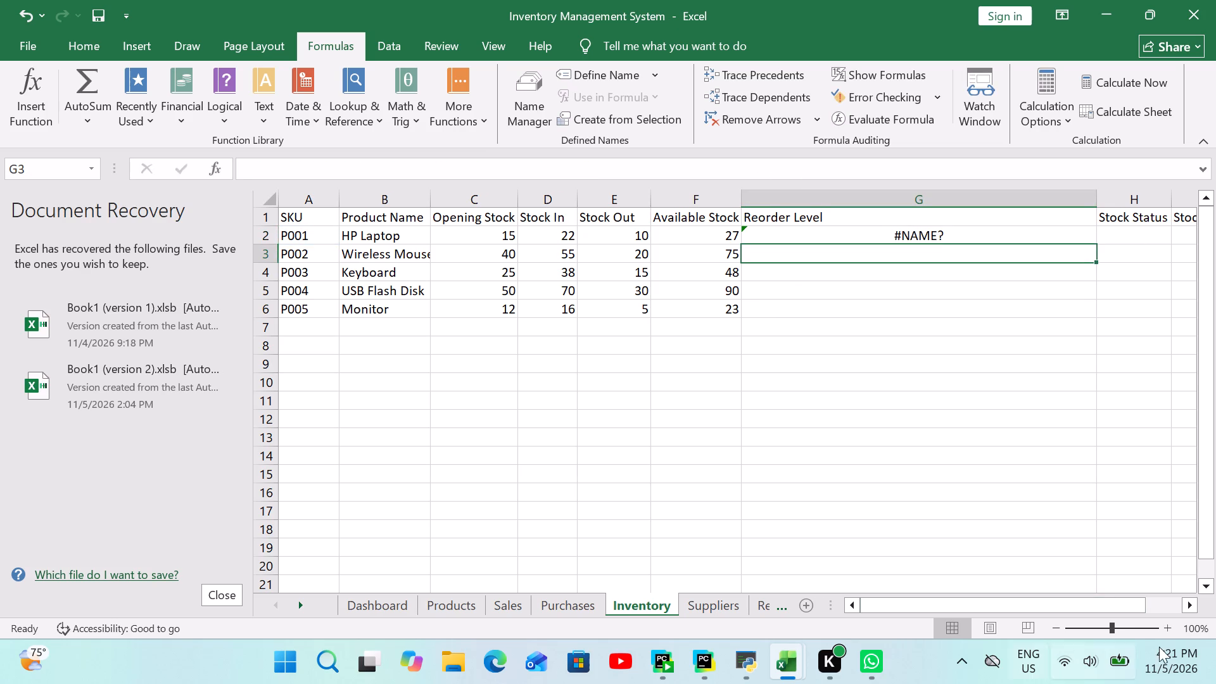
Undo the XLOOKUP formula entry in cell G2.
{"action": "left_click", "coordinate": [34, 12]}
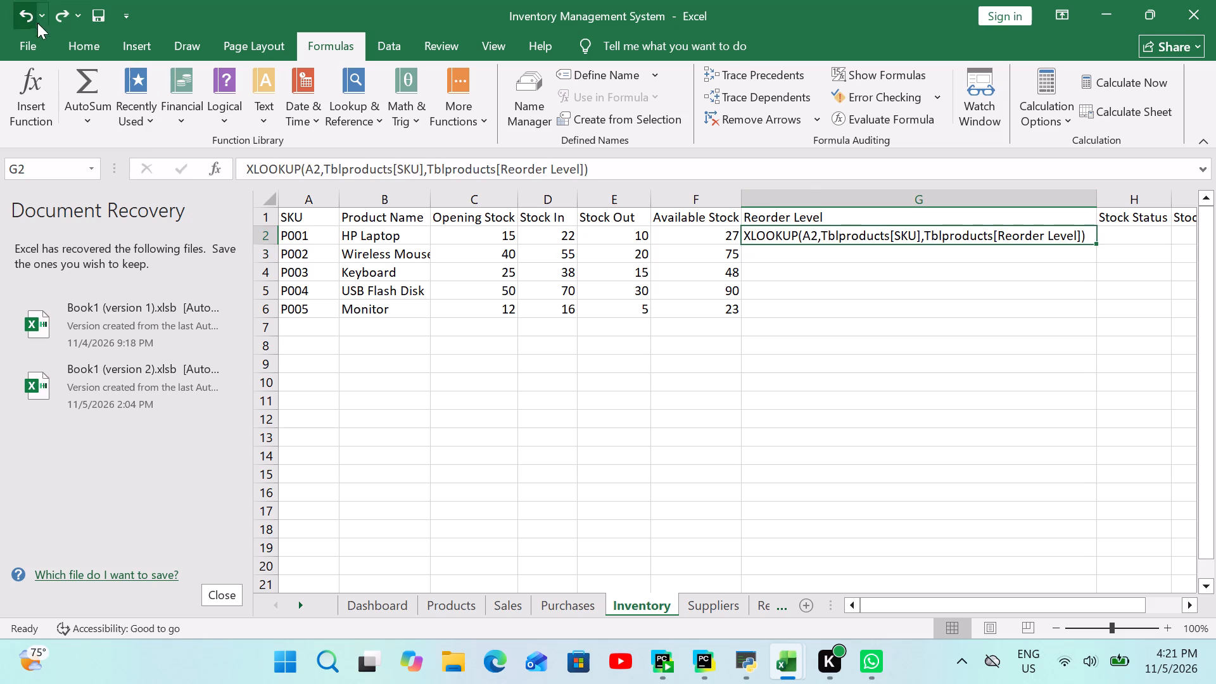
Add 0 as a fourth argument after Tblproducts[Reorder Level] in the XLOOKUP text in cell G2.
{"action": "left_click", "coordinate": [1082, 242]}
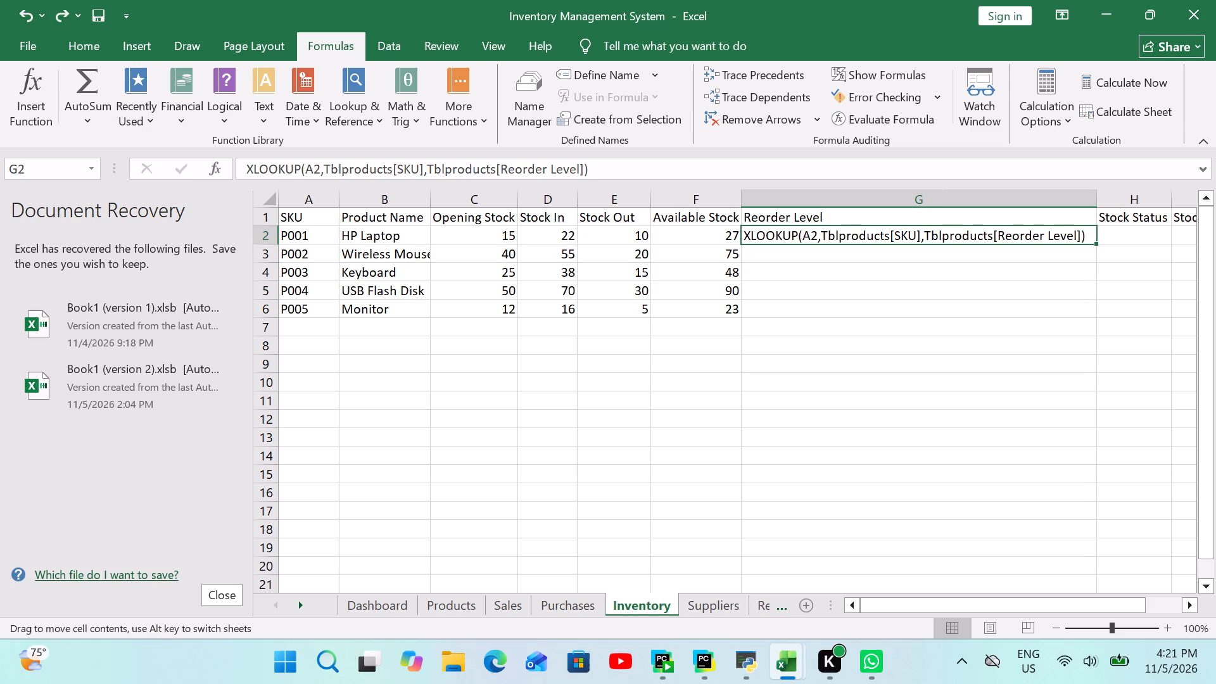
{"action": "double_click", "coordinate": [1084, 236]}
{"action": "left_click", "coordinate": [1081, 229]}
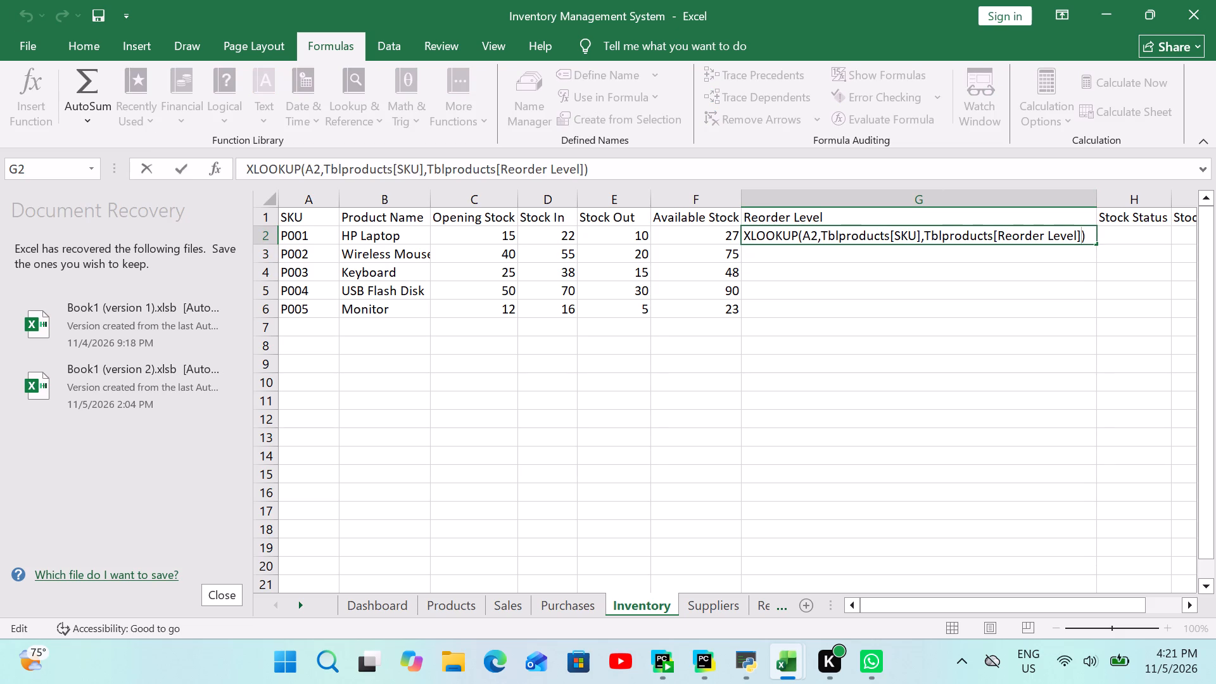
{"action": "type", "text": ",0"}
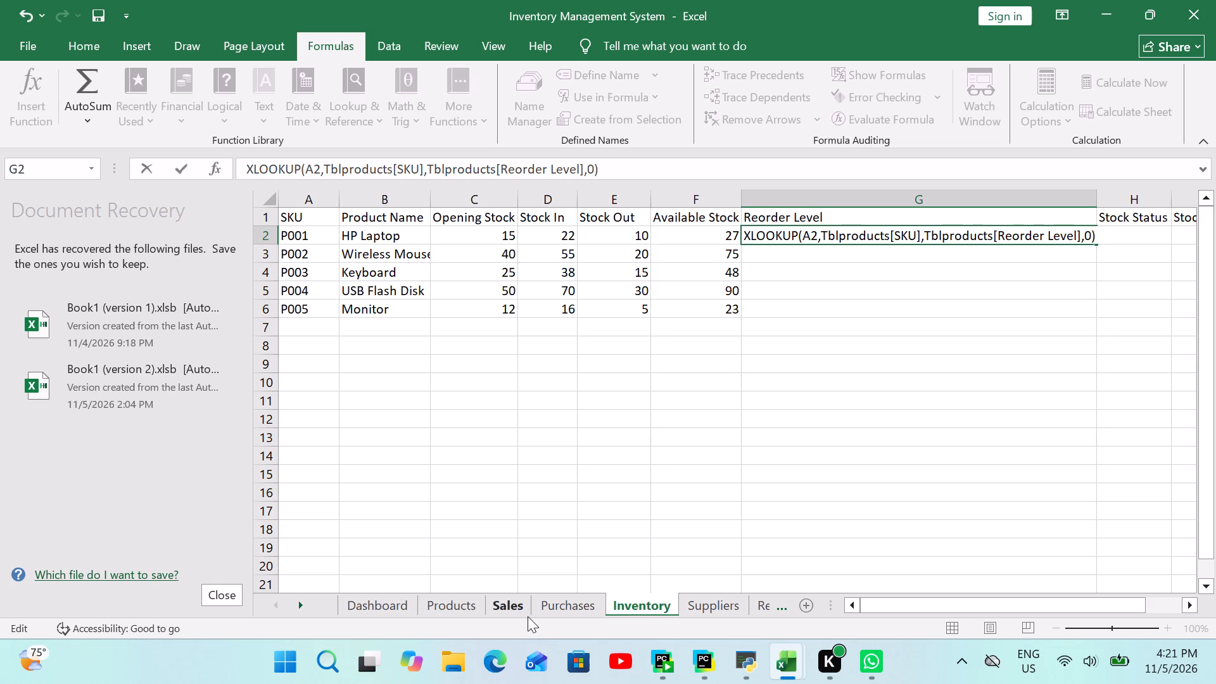
{"action": "key", "text": "Return"}
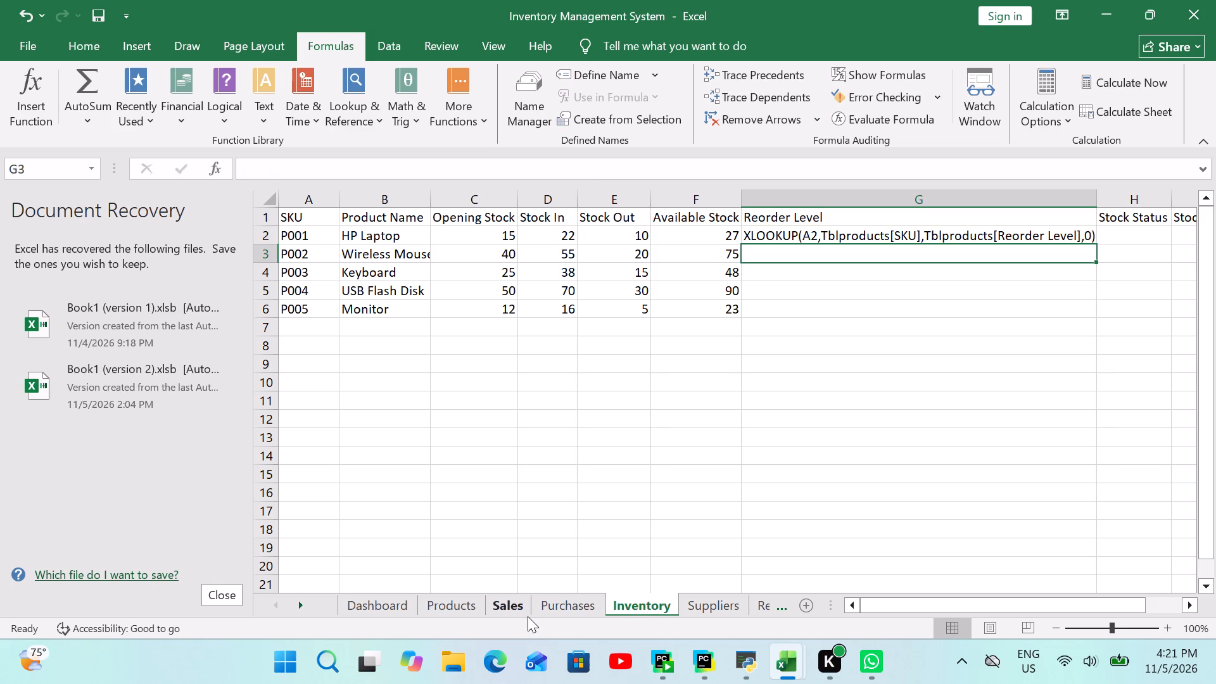
Turn HP Laptop's Reorder Level text in cell G2 into the formula =XLOOKUP(A2,Tblproducts[SKU],Tblproducts[Reorder Level],0).
{"action": "left_click", "coordinate": [739, 232]}
{"action": "left_click", "coordinate": [748, 236]}
{"action": "double_click", "coordinate": [745, 237]}
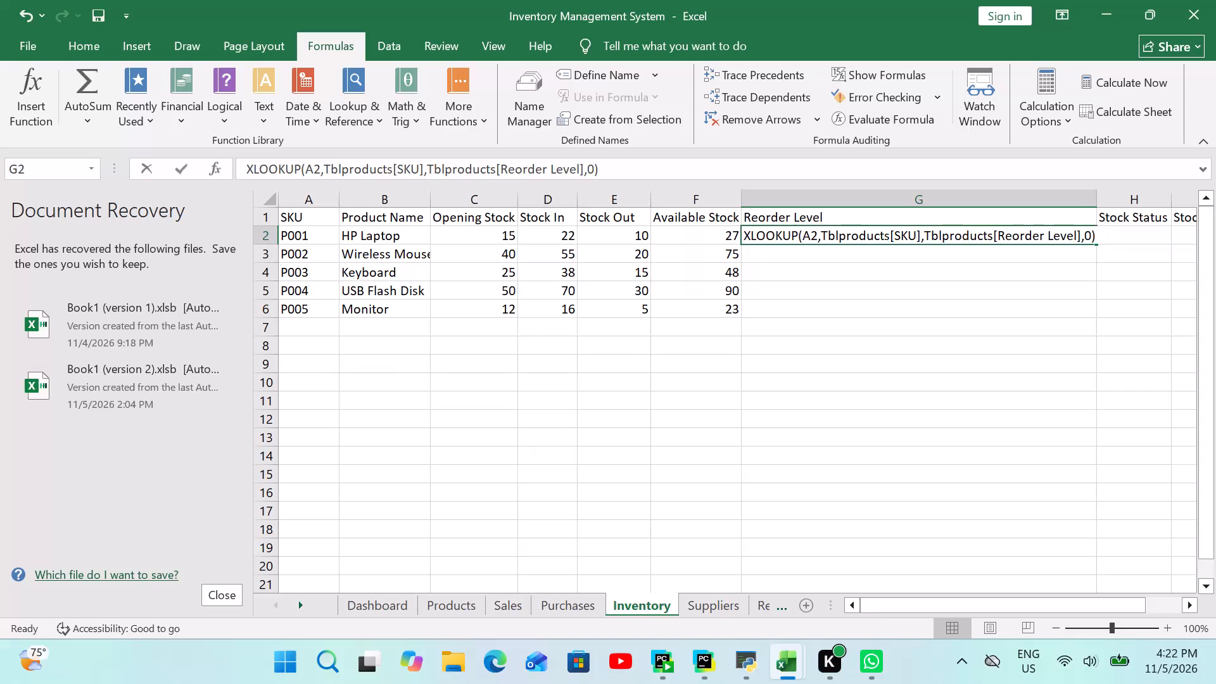
{"action": "key", "text": "equal"}
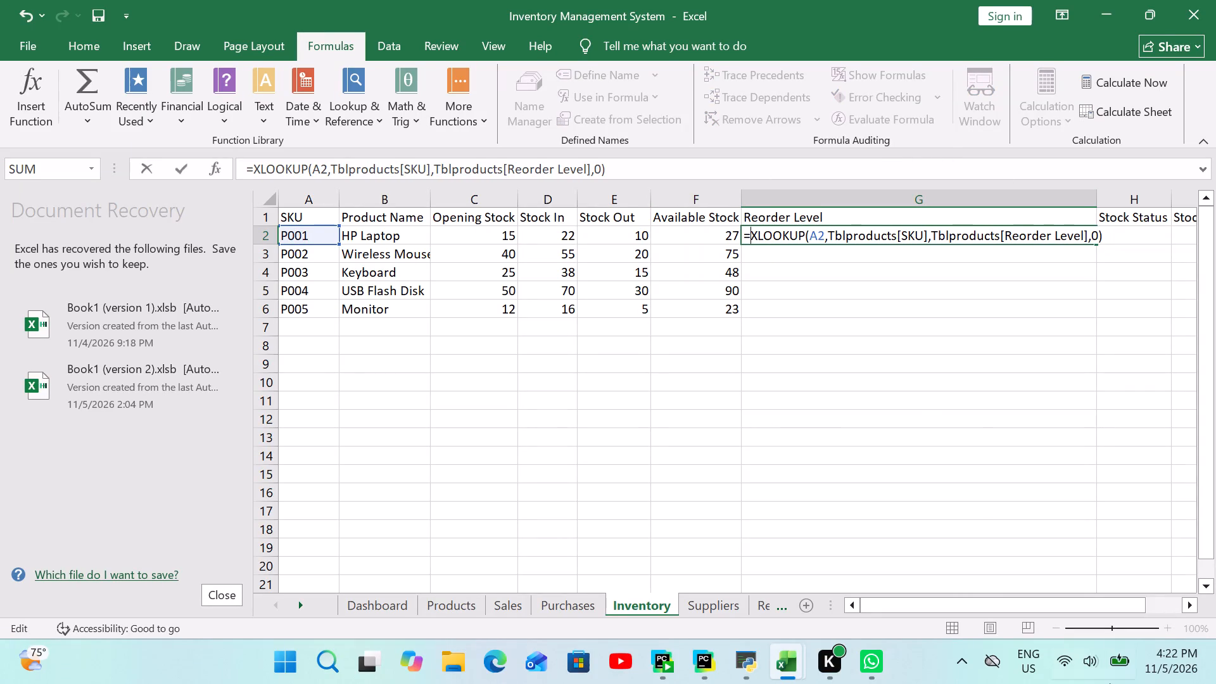
{"action": "key", "text": "Return"}
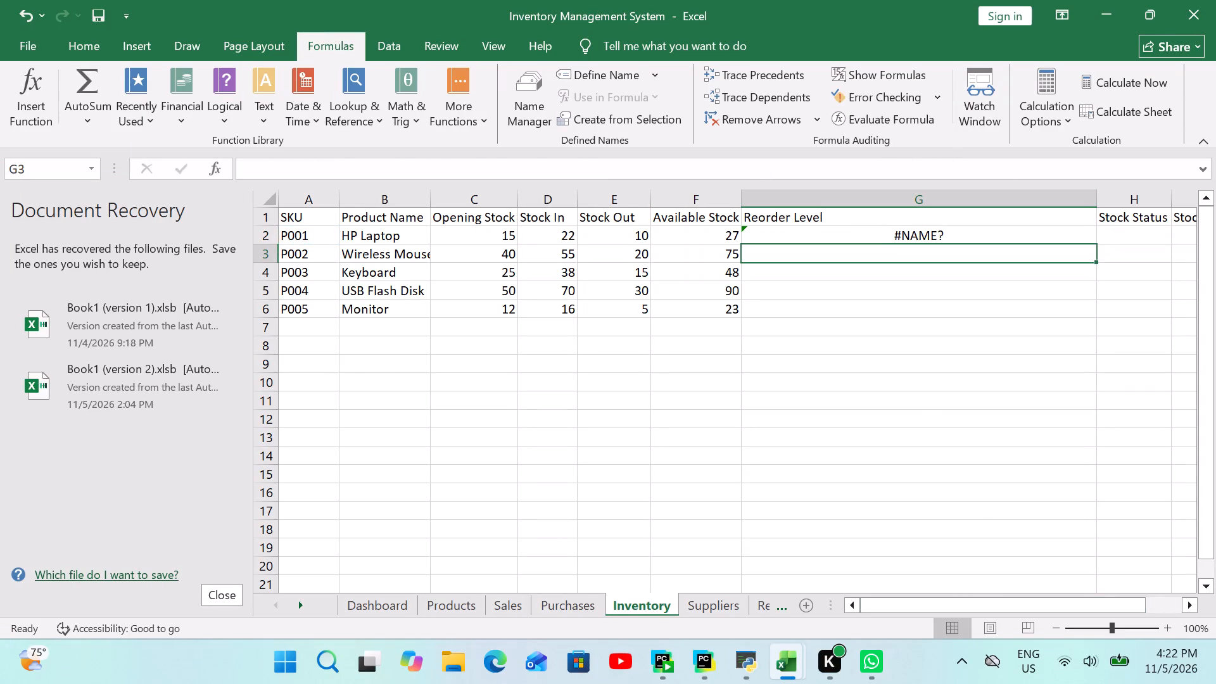
Widen the Reorder Level column G slightly.
{"action": "left_click", "coordinate": [1024, 230]}
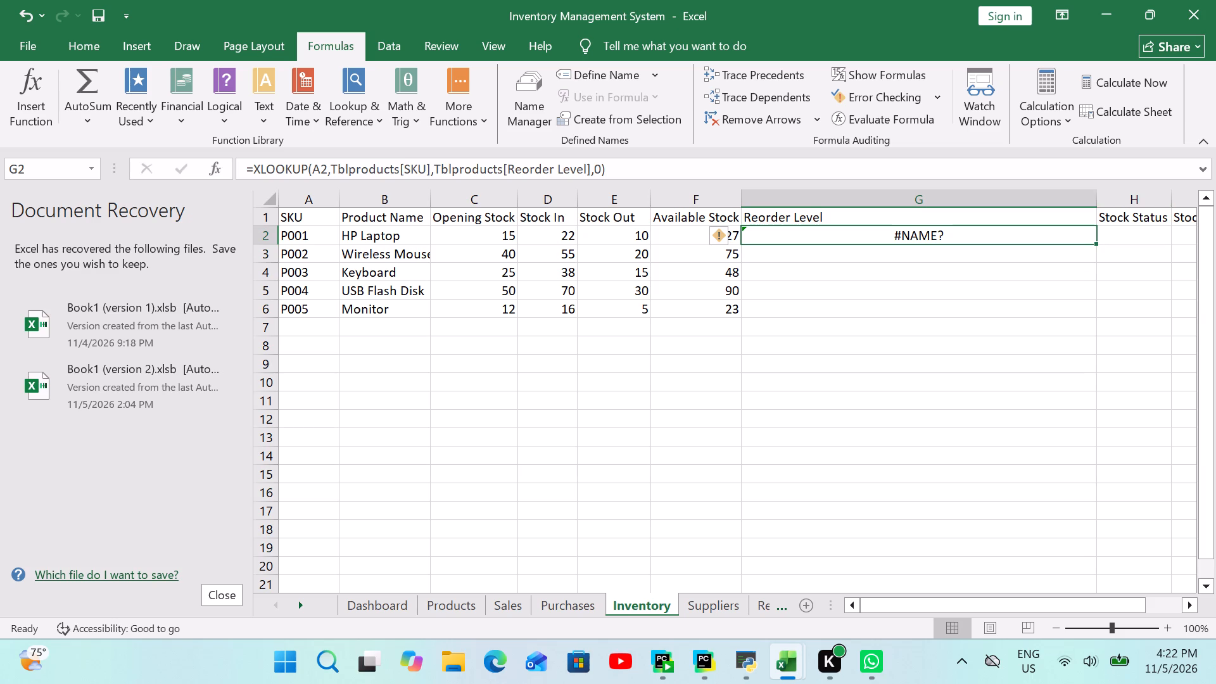
{"action": "left_click_drag", "start_coordinate": [1097, 200], "coordinate": [1097, 199]}
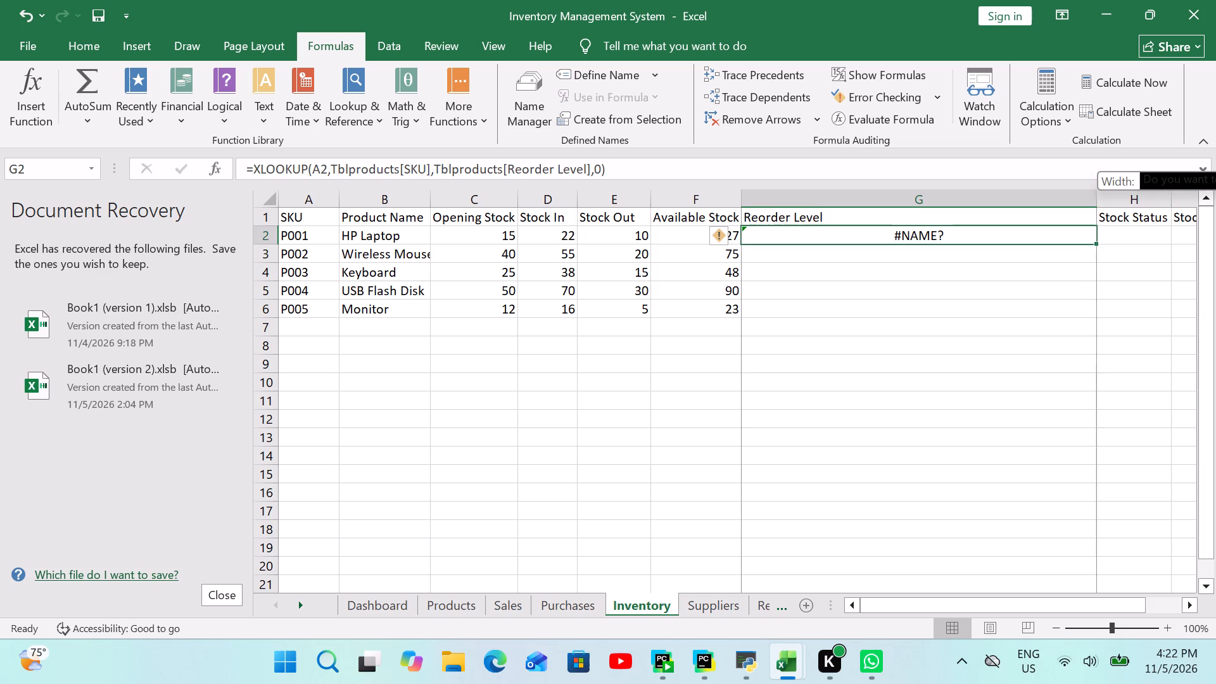
{"action": "left_click_drag", "start_coordinate": [1097, 199], "coordinate": [1113, 201]}
Replace XLOOKUP with VLOOKUP in cell G2's Reorder Level formula, keeping its arguments.
{"action": "left_click", "coordinate": [999, 241]}
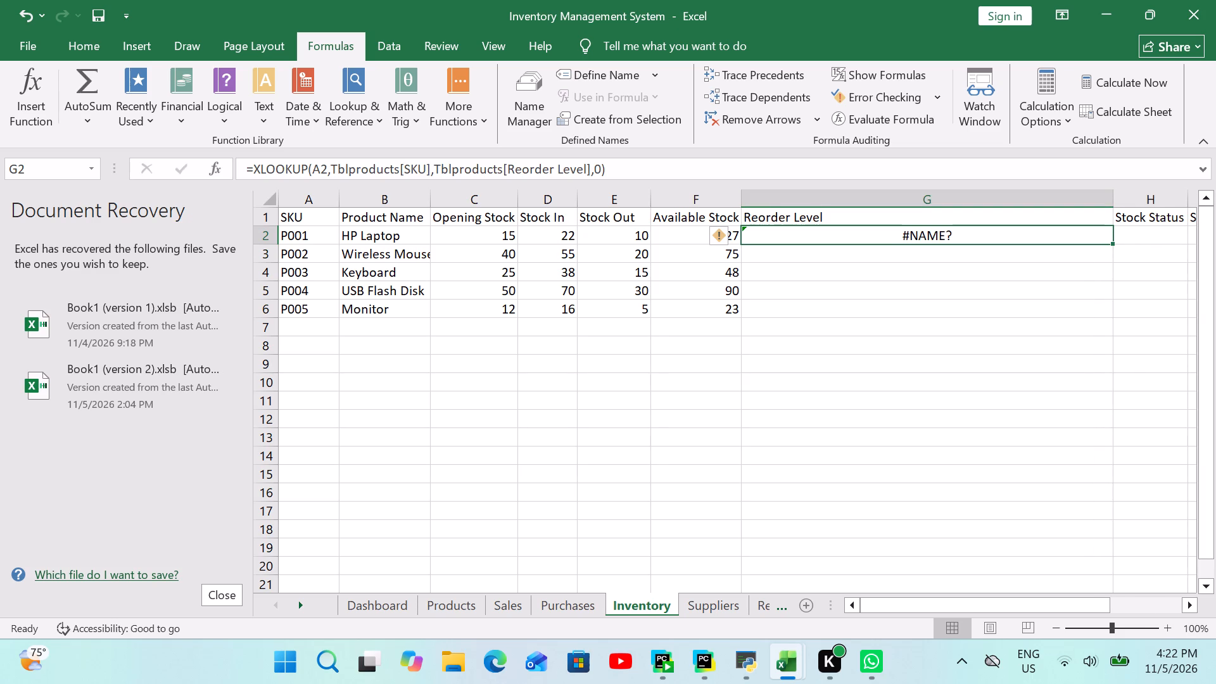
{"action": "double_click", "coordinate": [1092, 234]}
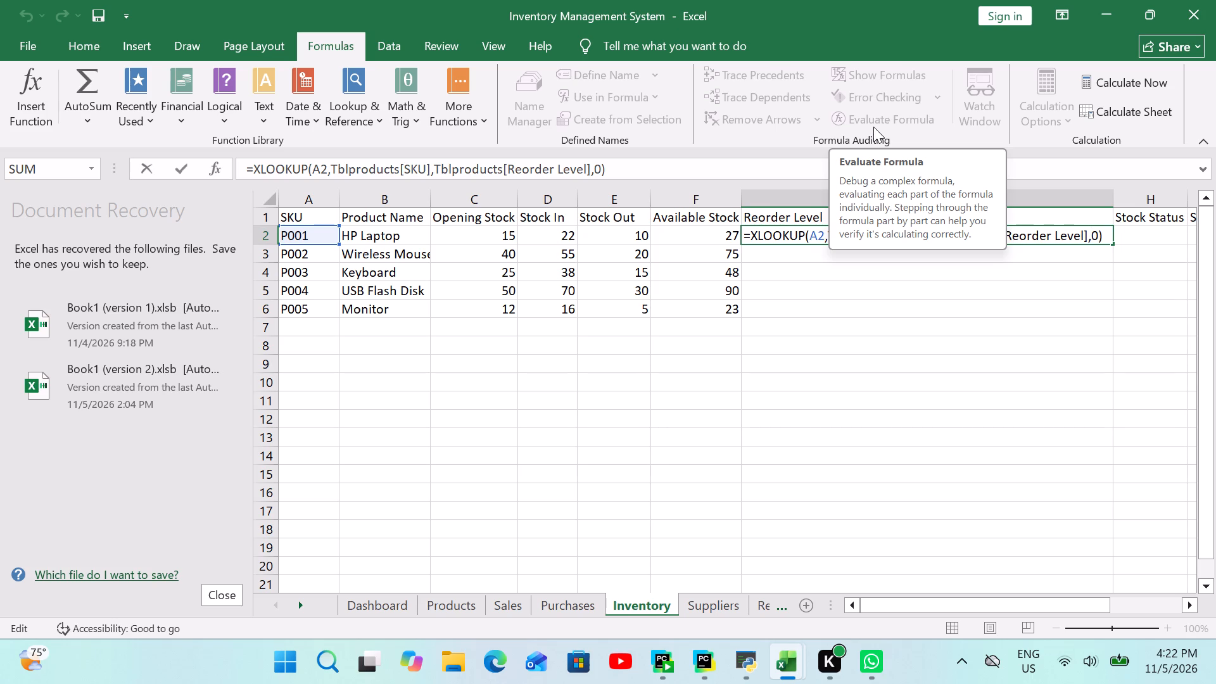
{"action": "left_click", "coordinate": [761, 225]}
{"action": "left_click", "coordinate": [756, 239]}
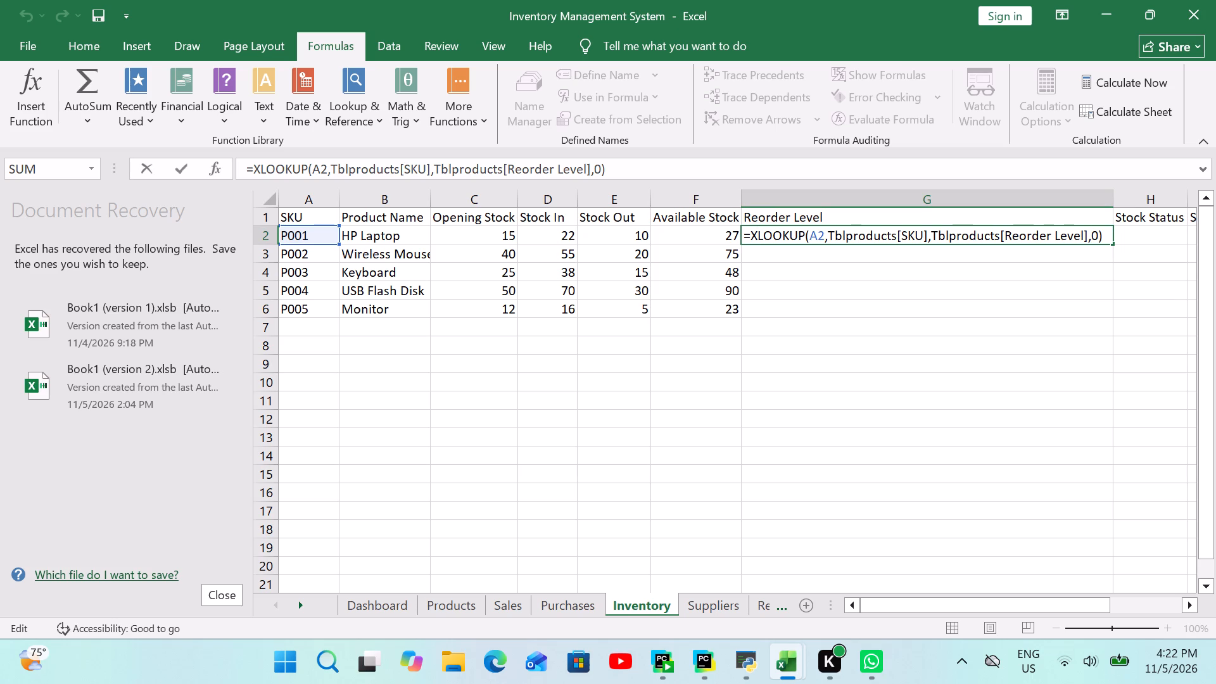
{"action": "key", "text": "BackSpace"}
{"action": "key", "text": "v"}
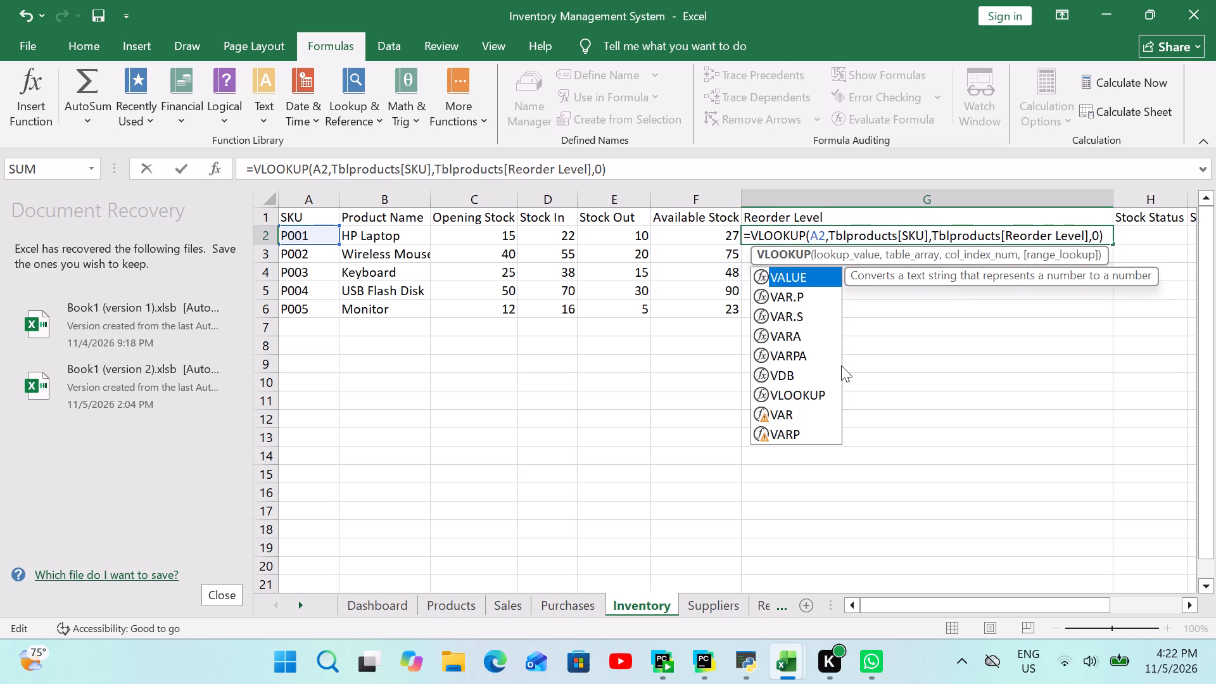
{"action": "left_click", "coordinate": [804, 392]}
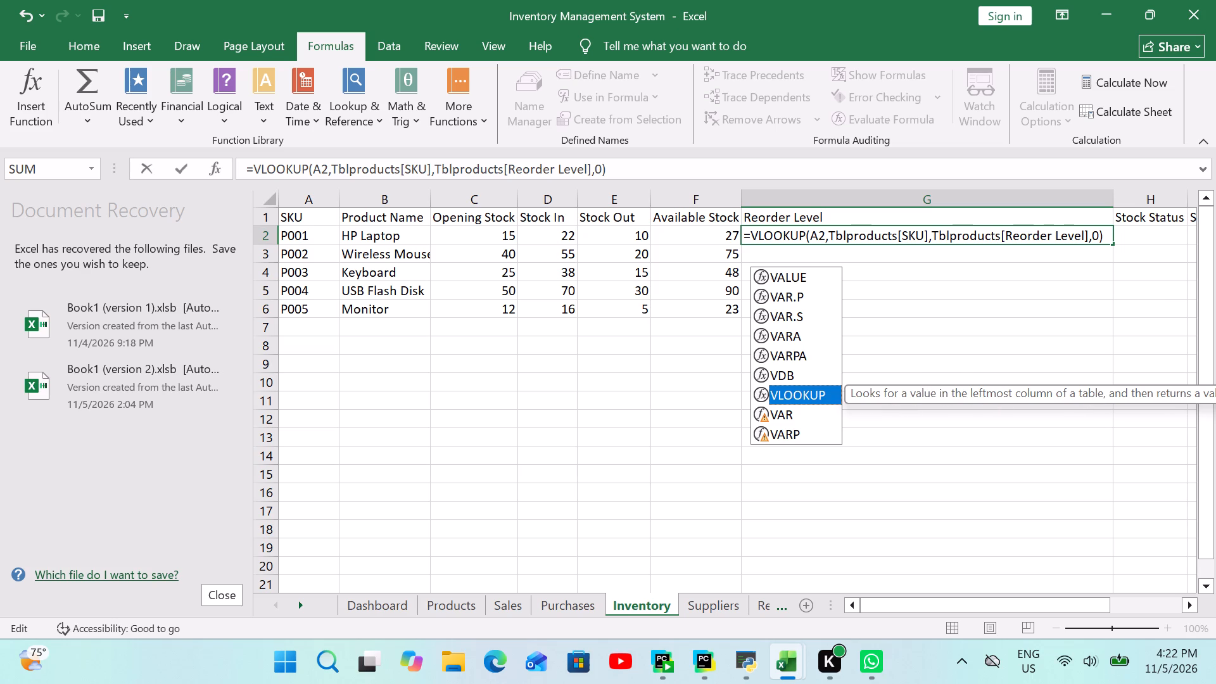
{"action": "left_click", "coordinate": [800, 395]}
{"action": "key", "text": "Return"}
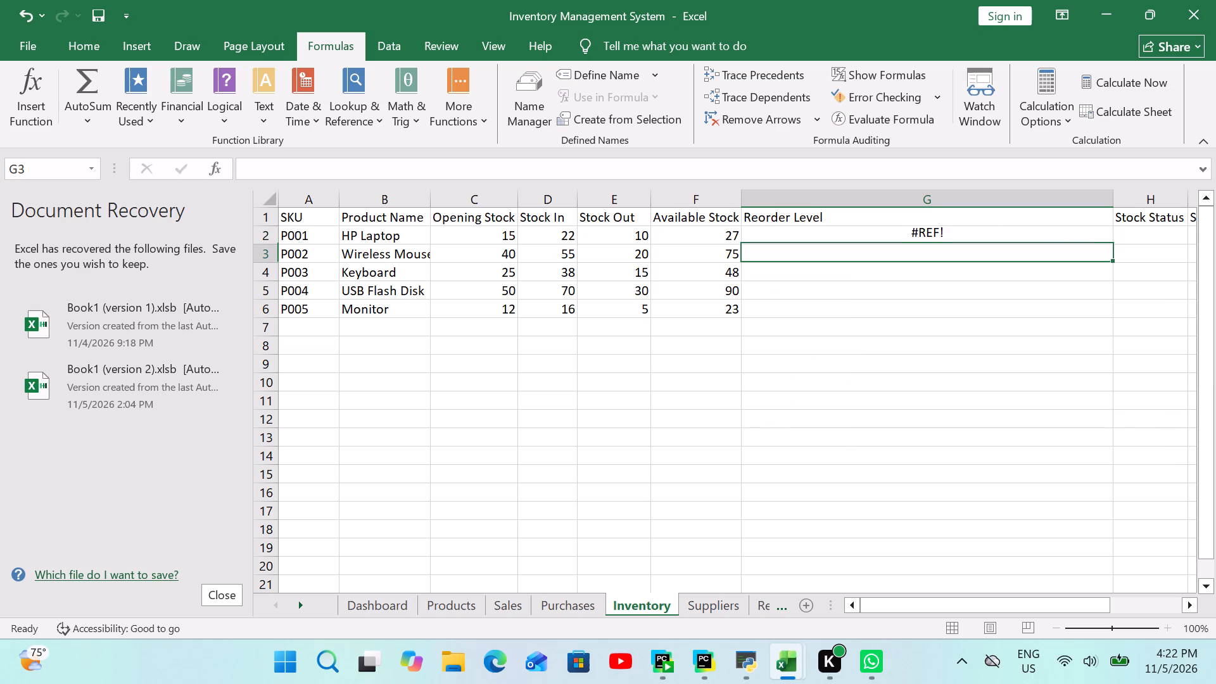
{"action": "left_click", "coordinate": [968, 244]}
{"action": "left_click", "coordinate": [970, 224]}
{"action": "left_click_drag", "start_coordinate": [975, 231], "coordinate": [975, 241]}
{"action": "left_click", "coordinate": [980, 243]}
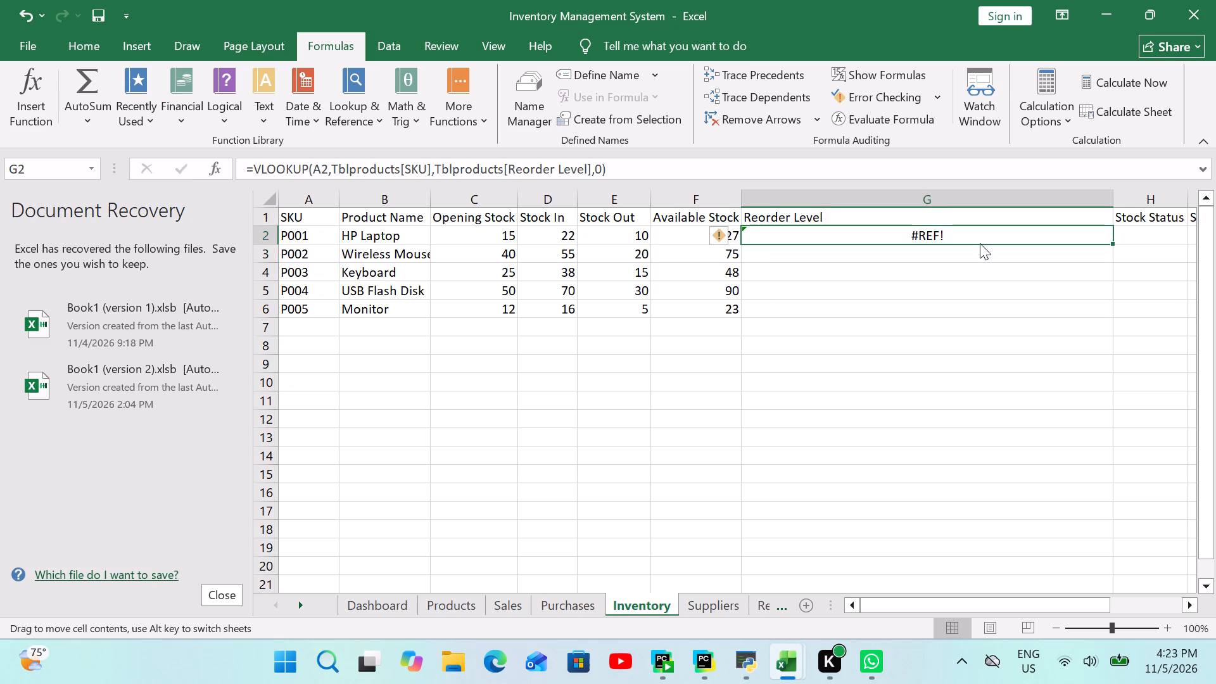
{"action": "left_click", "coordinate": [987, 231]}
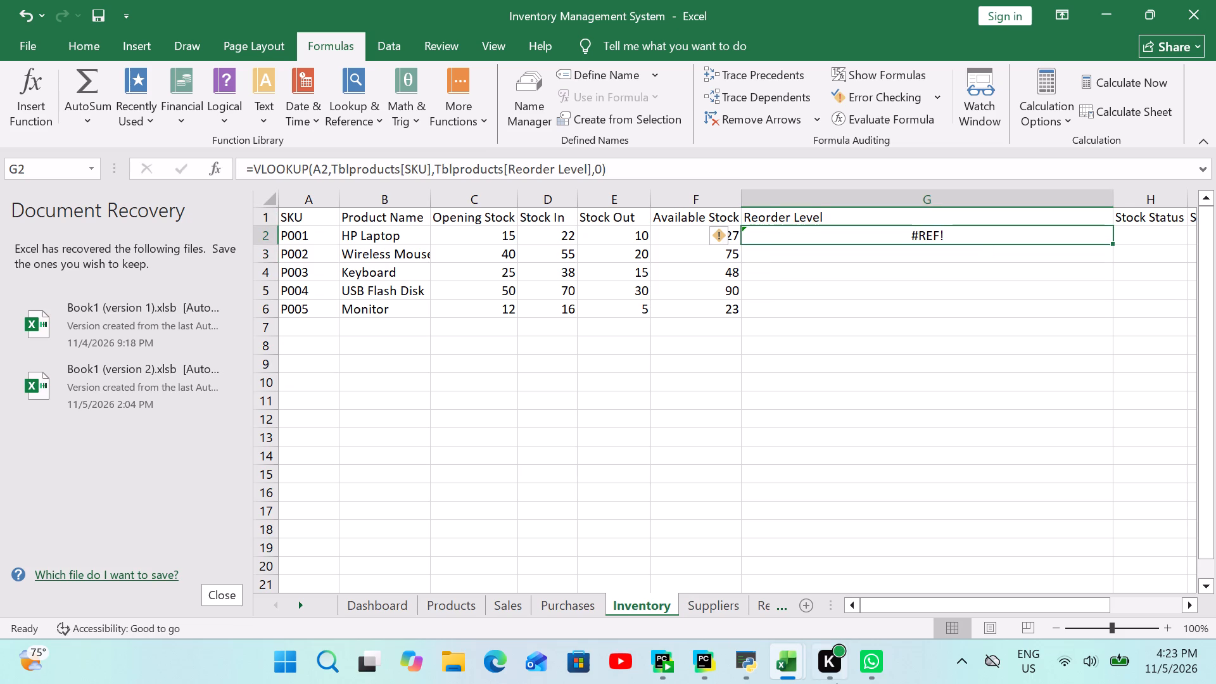